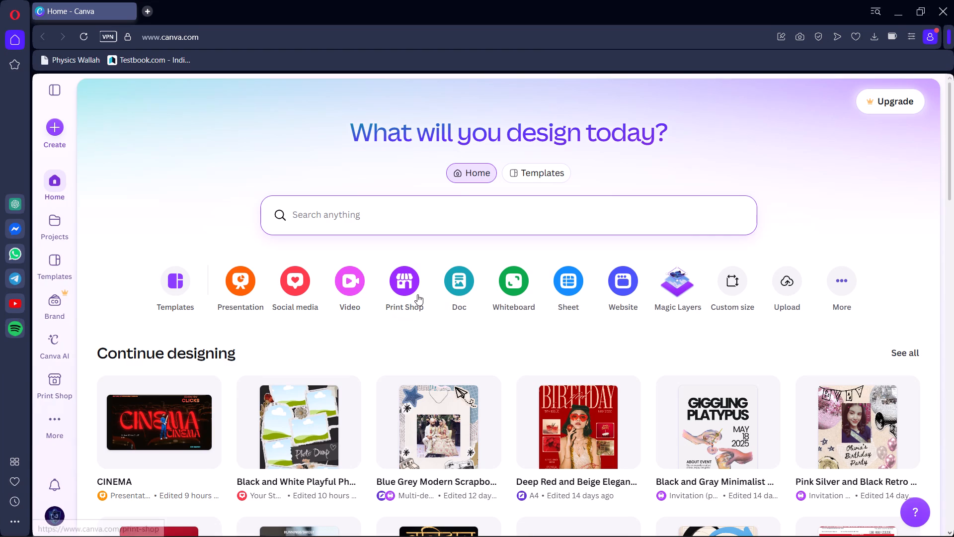
scroll(417, 294, down, 2)
scroll(406, 367, down, 1)
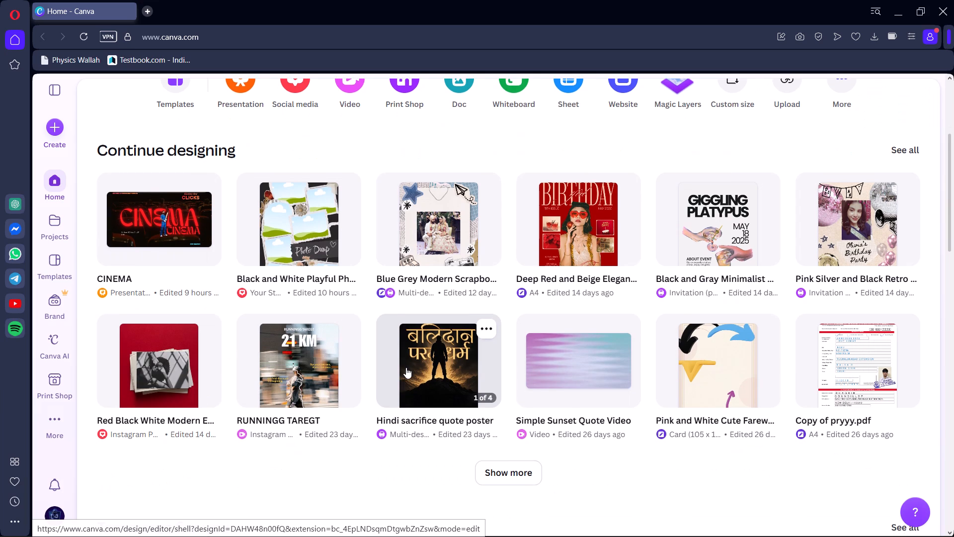
scroll(406, 367, down, 2)
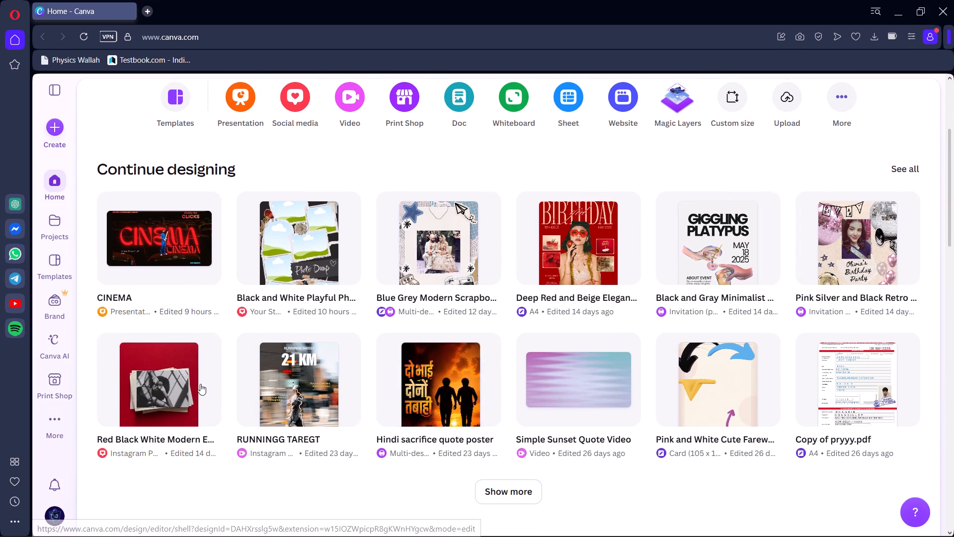
scroll(395, 367, up, 1)
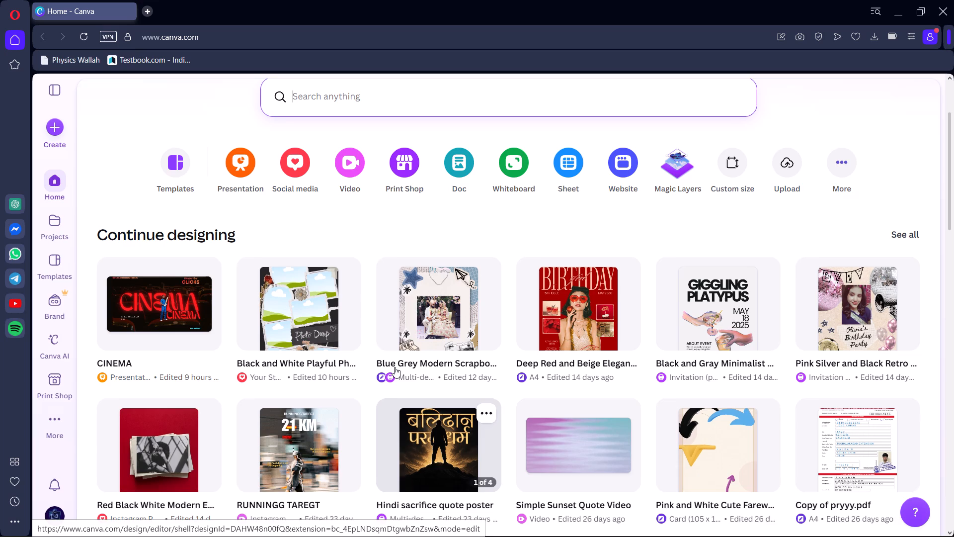
scroll(395, 367, up, 1)
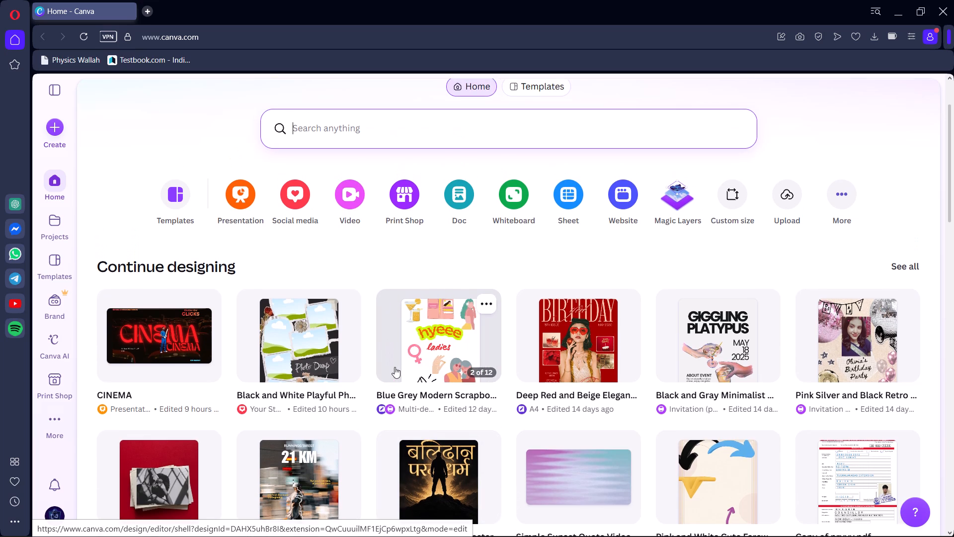
click(301, 321)
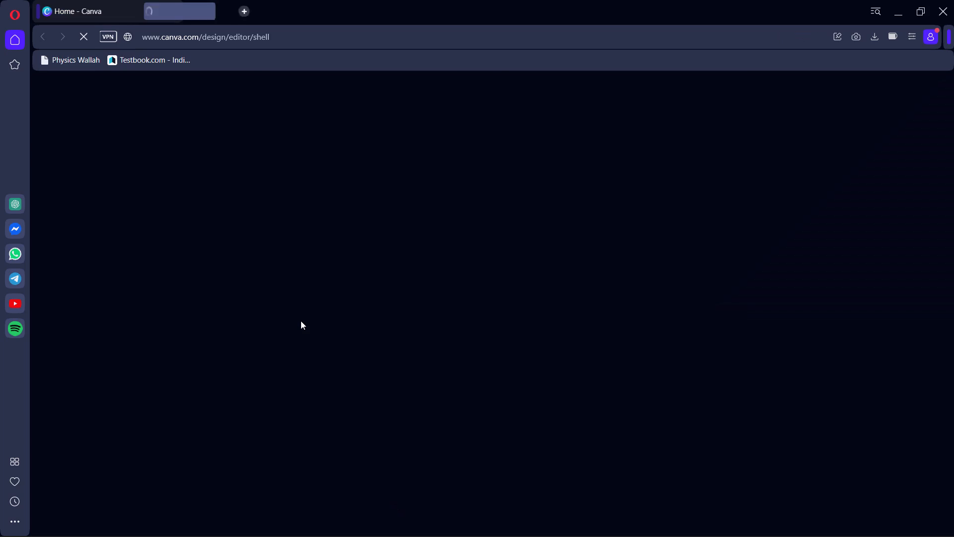
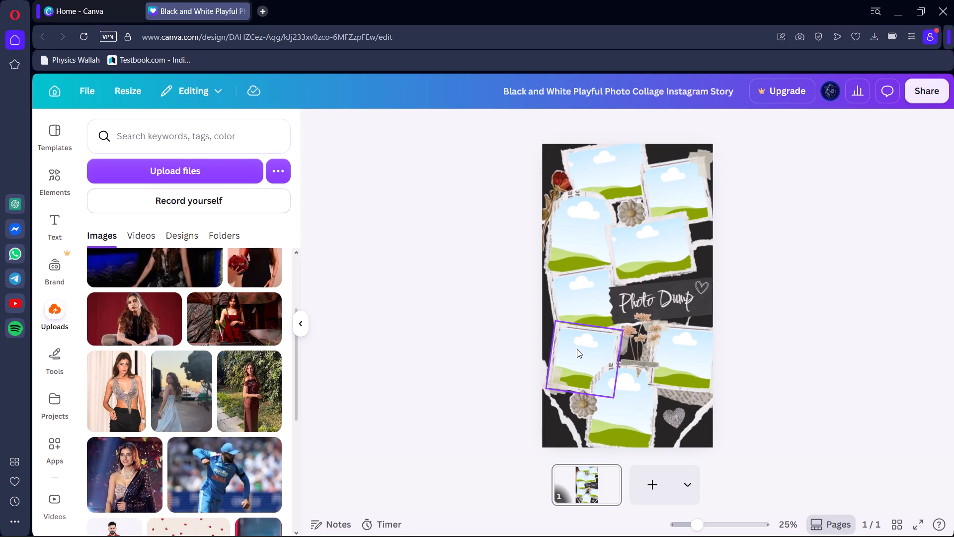
Add the uploaded photo of the woman in a black dress on pink and place it in the collage's bottom frame.
scroll(238, 401, up, 2)
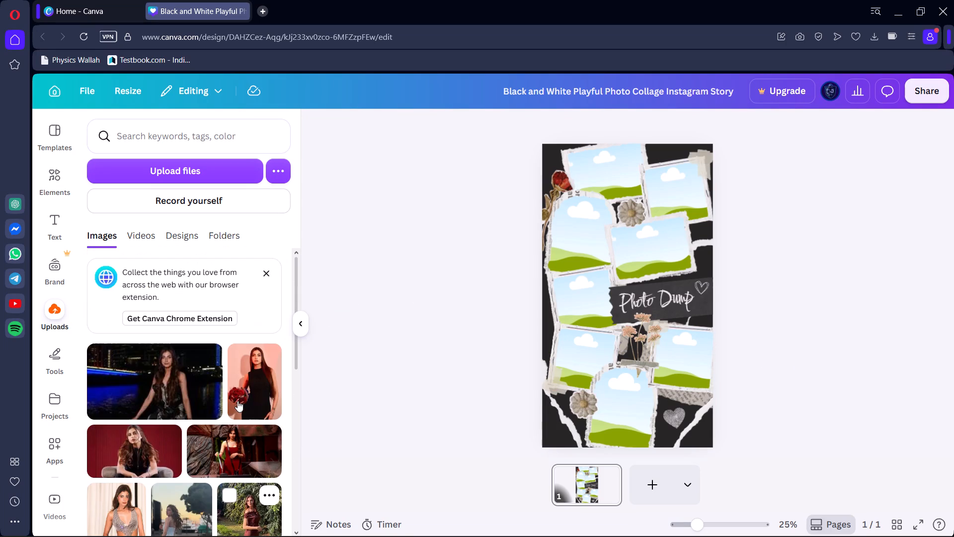
scroll(148, 458, down, 1)
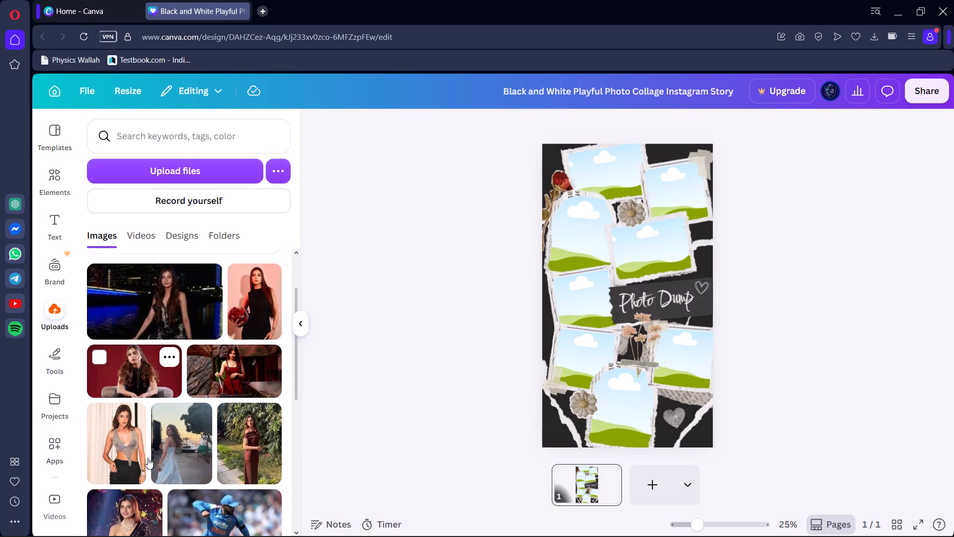
scroll(148, 458, down, 1)
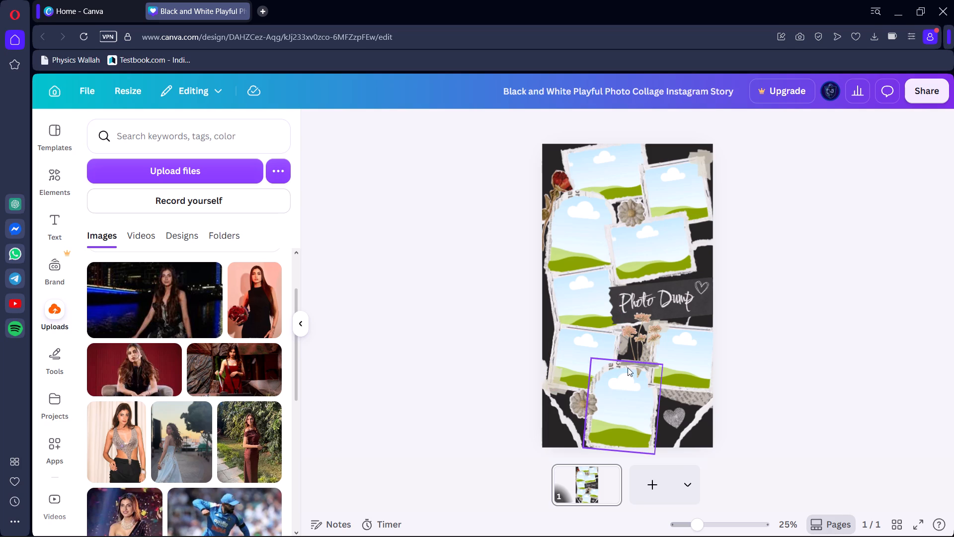
click(255, 298)
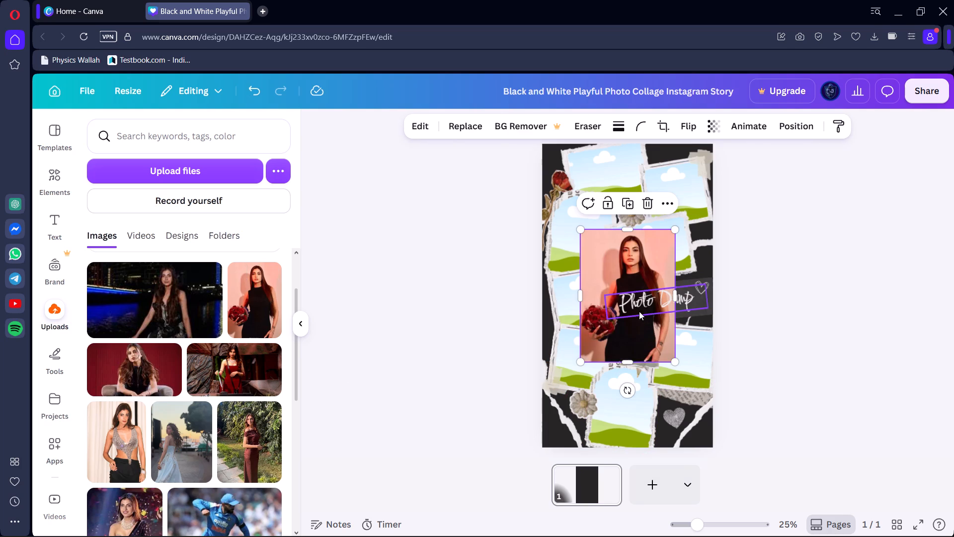
drag(636, 336, 588, 344)
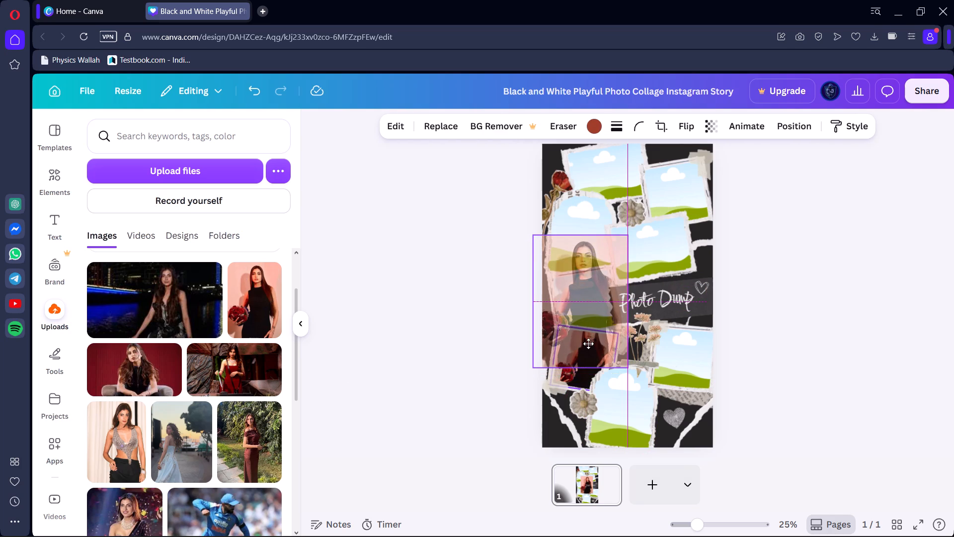
drag(588, 344, 614, 435)
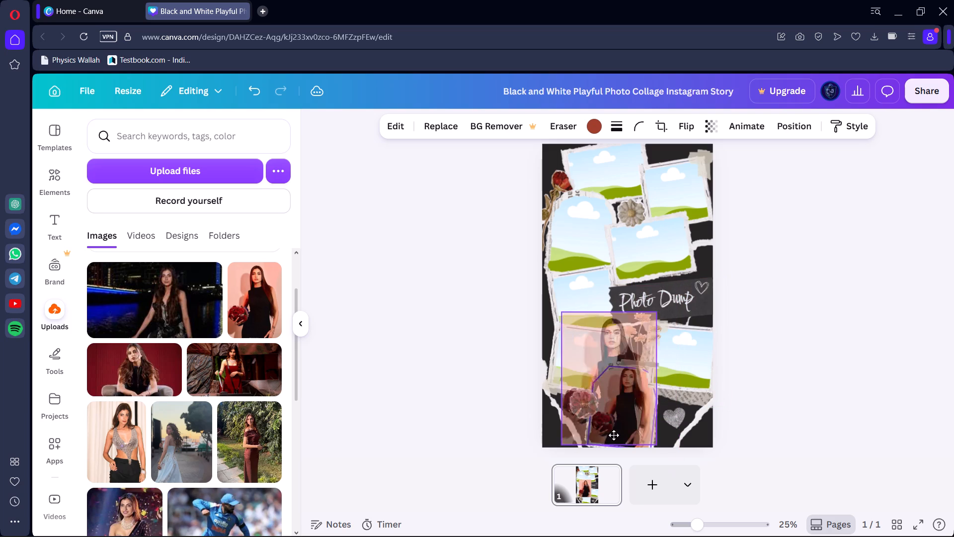
drag(614, 435, 618, 420)
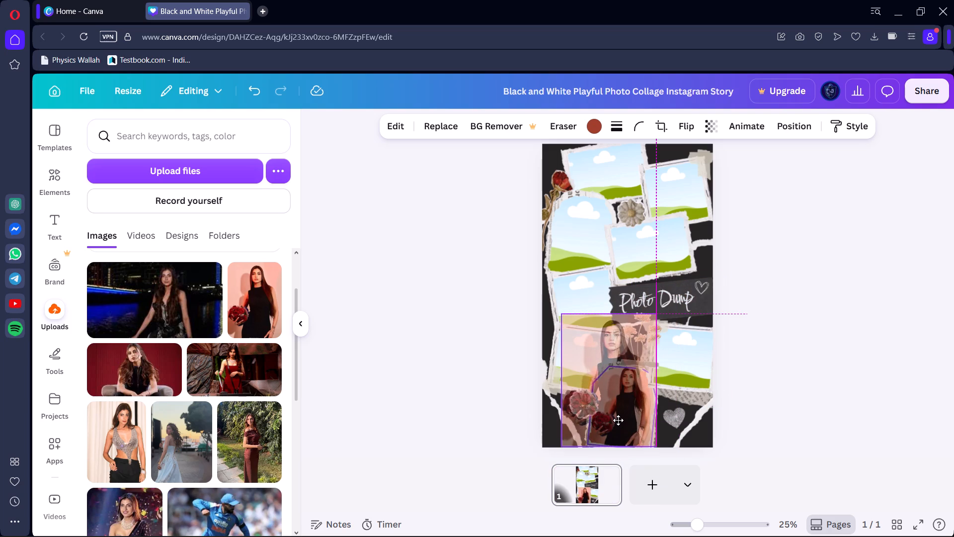
Add the red dress photo with the dark rocky background and place it in the frame directly above the Photo Dump title.
click(247, 361)
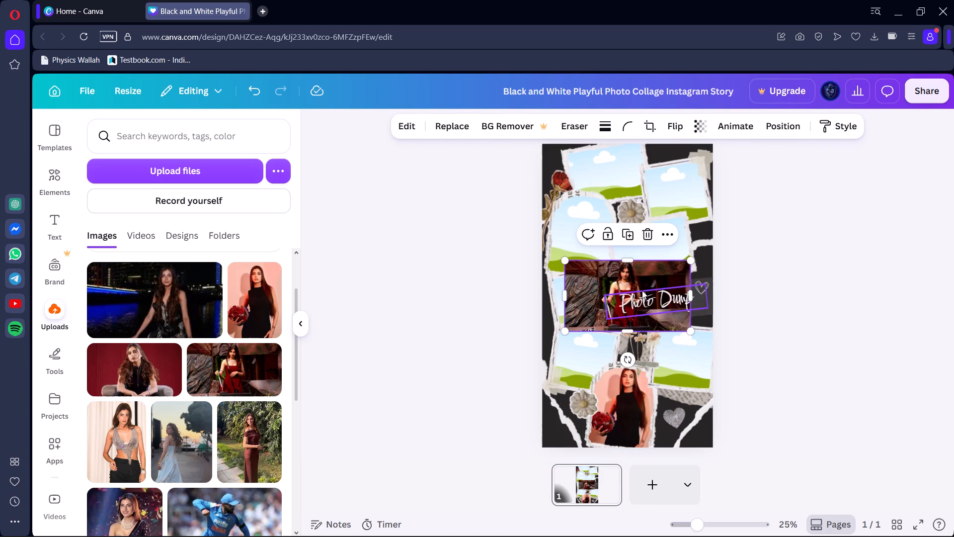
drag(623, 283, 655, 242)
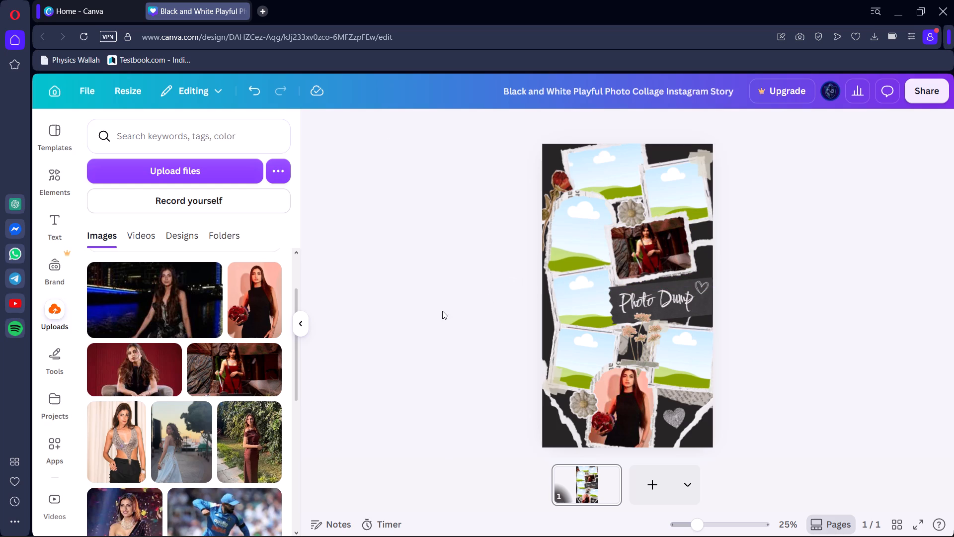
Add the night photo with blue lights and place it in the collage's top-left frame.
click(212, 301)
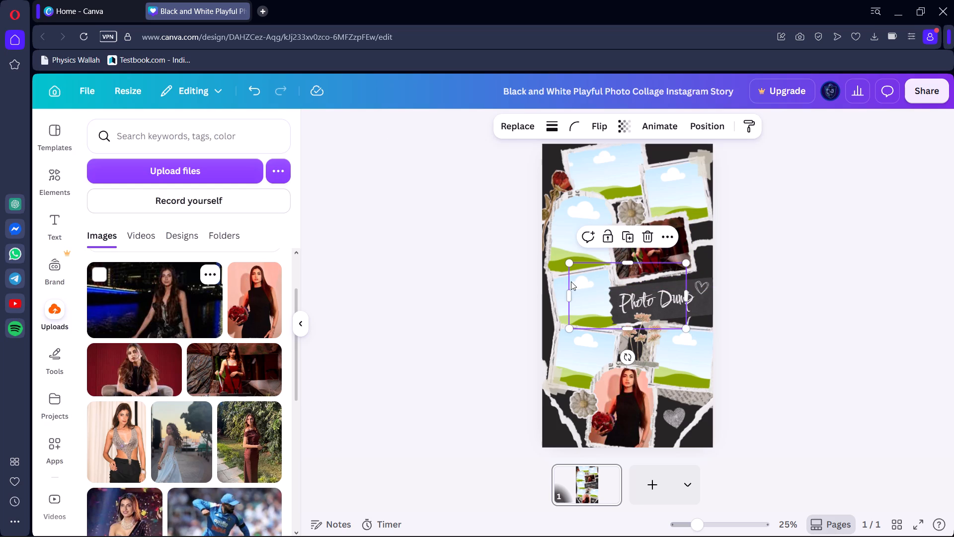
drag(599, 296, 588, 249)
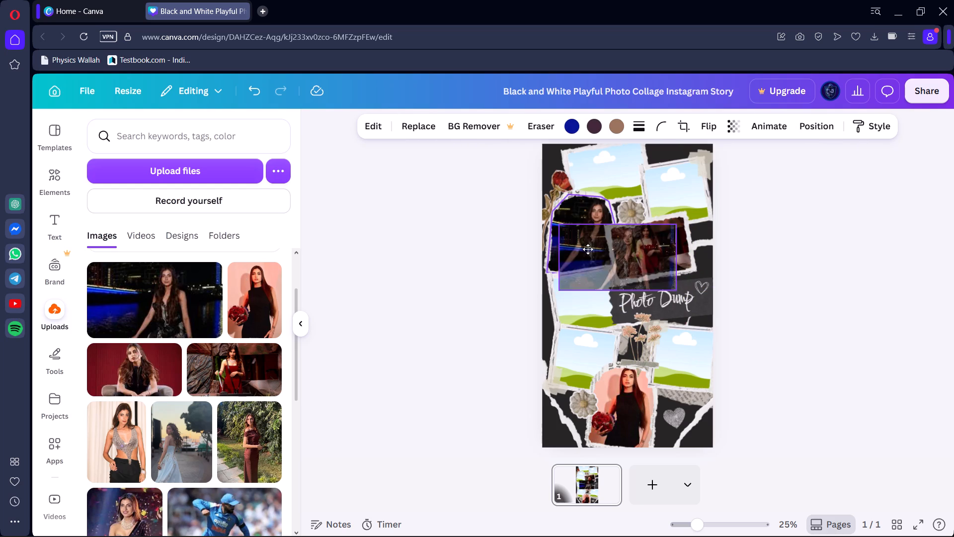
drag(588, 249, 592, 184)
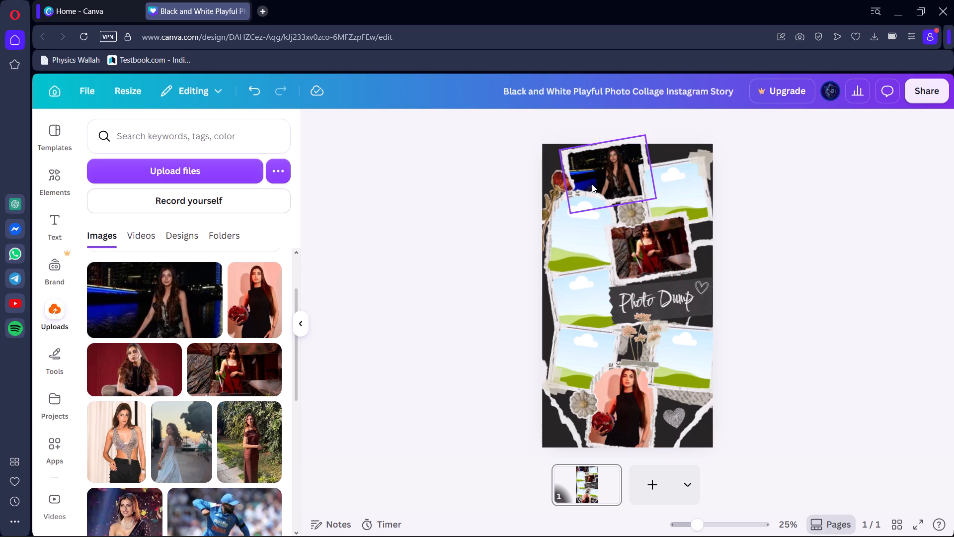
Add the seated portrait with the dark red background and place it in the frame beside the Photo Dump title.
click(154, 367)
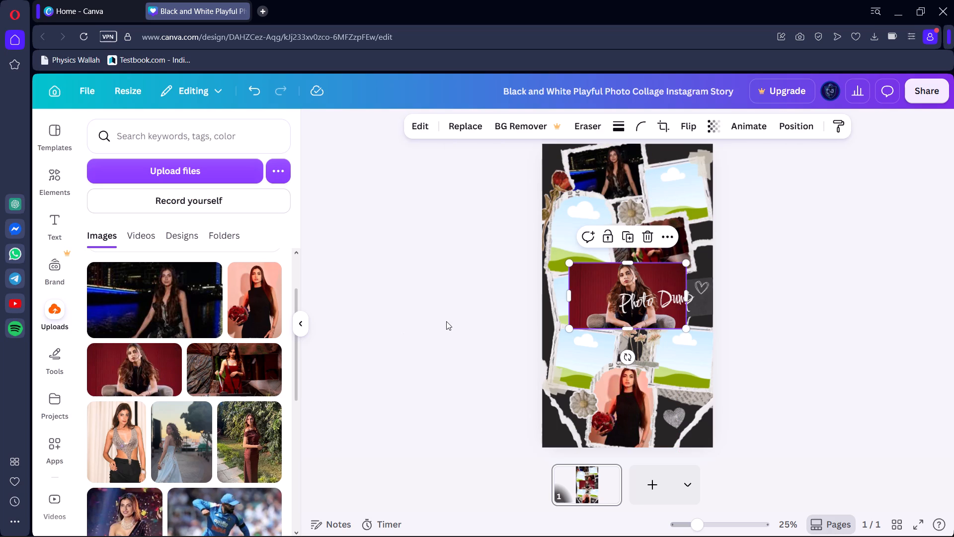
drag(586, 292, 569, 244)
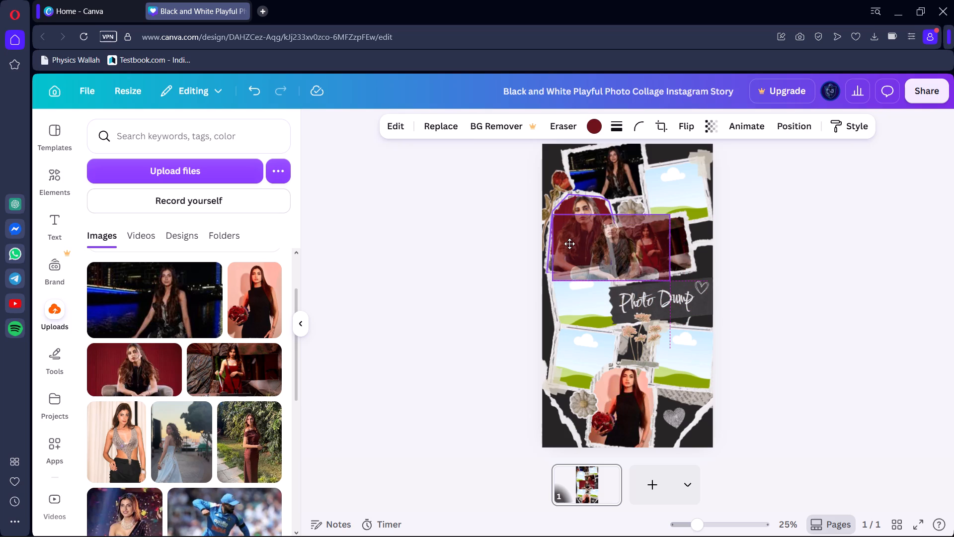
drag(569, 244, 638, 190)
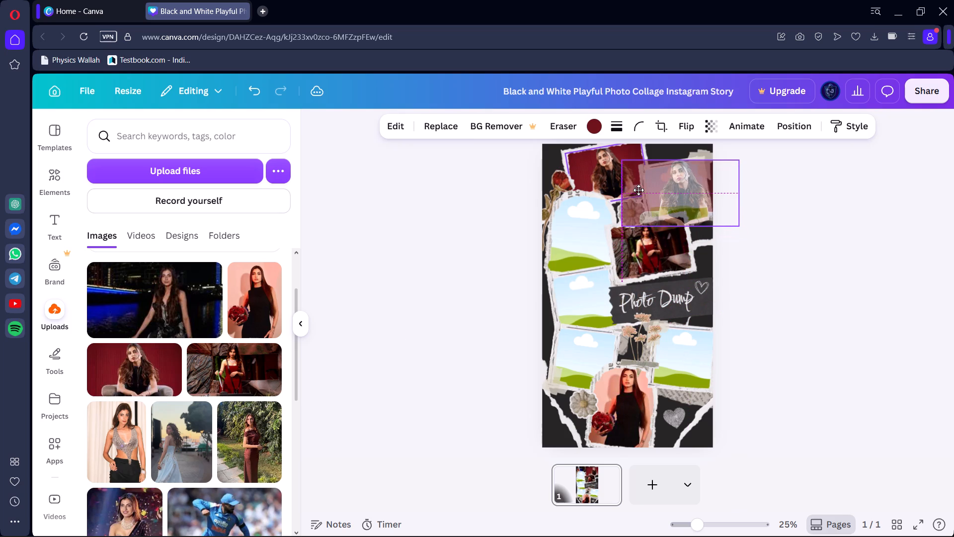
drag(638, 190, 591, 378)
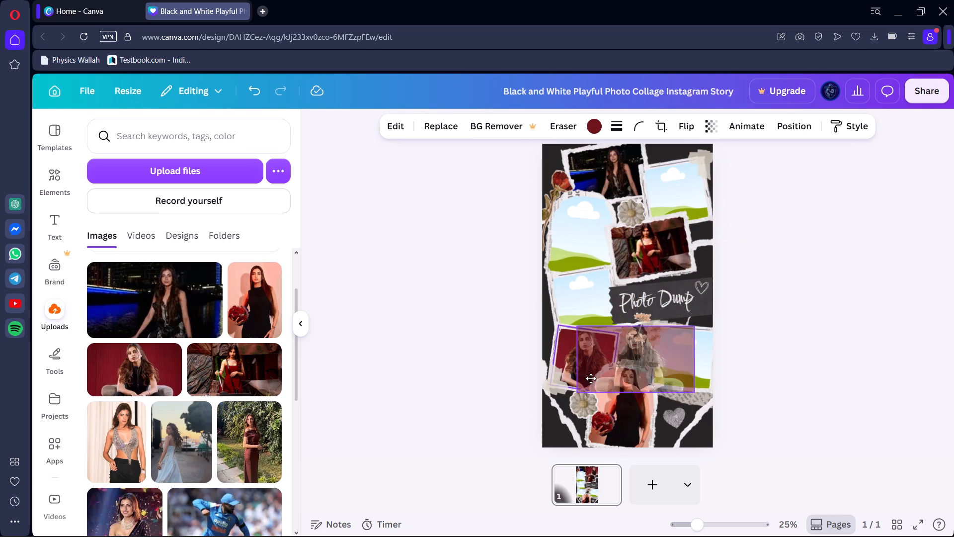
drag(591, 378, 643, 353)
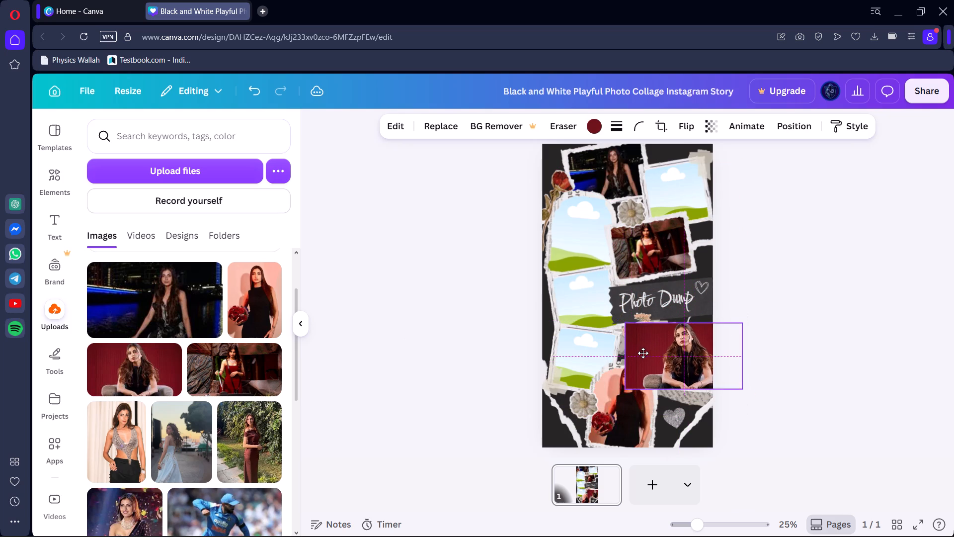
drag(643, 353, 565, 301)
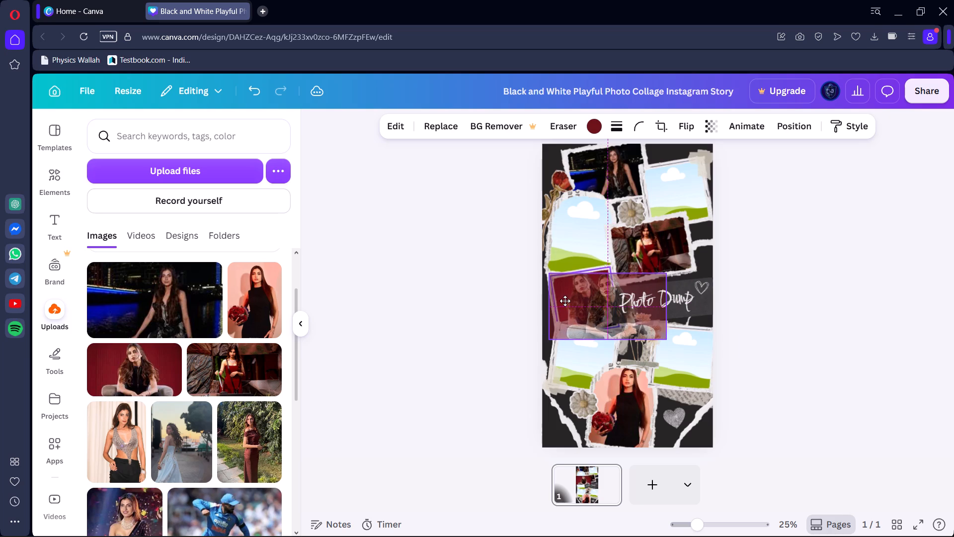
drag(565, 301, 564, 301)
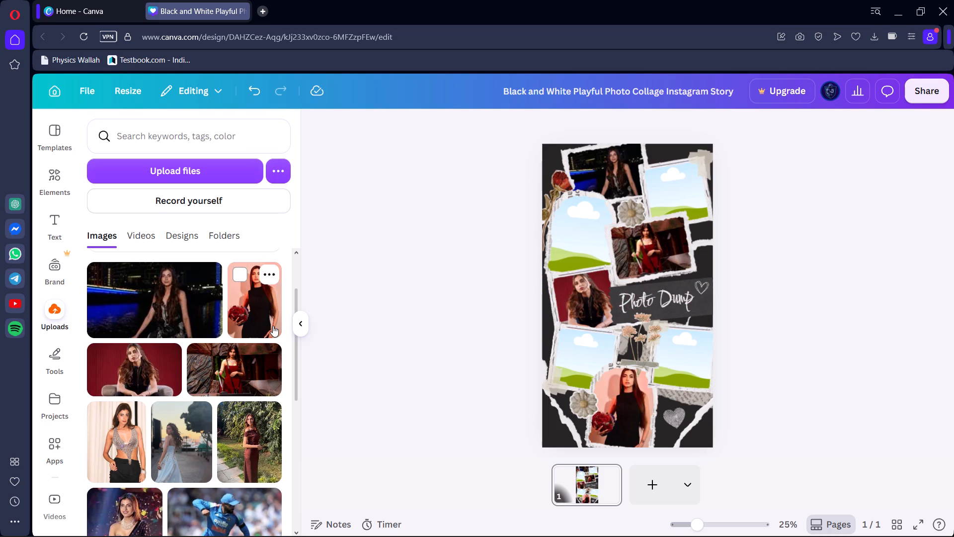
Add the light blue dress street photo and place it in the frame below the Photo Dump title on the page's right side.
click(189, 444)
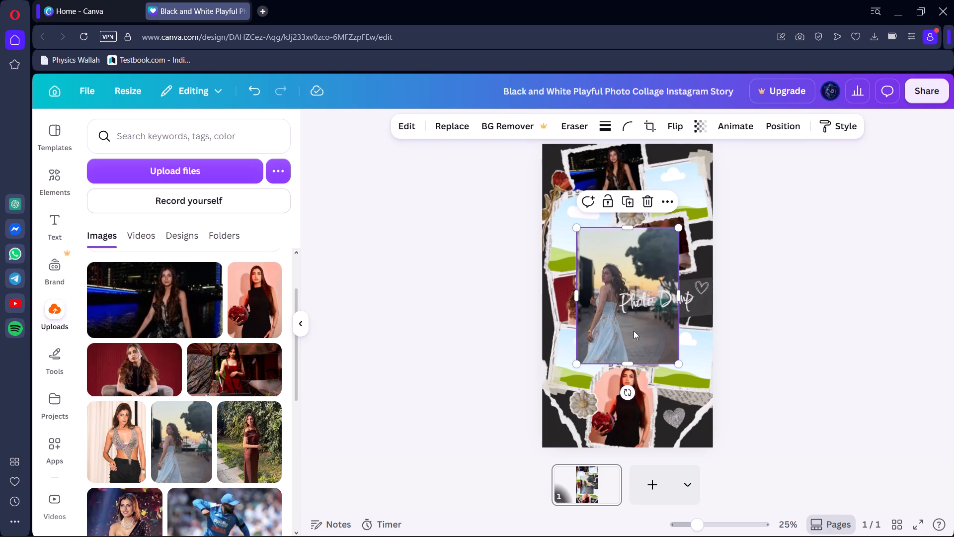
drag(630, 336, 579, 257)
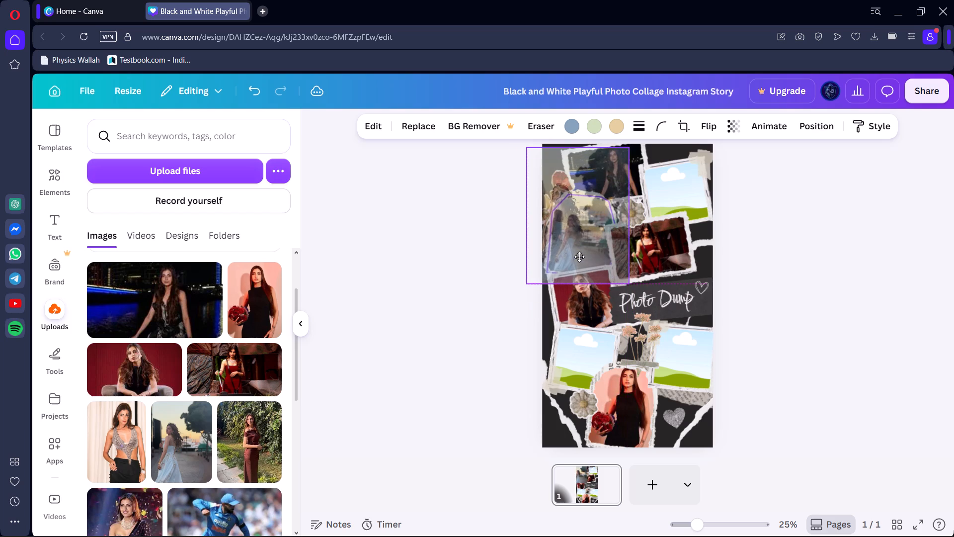
drag(579, 257, 690, 373)
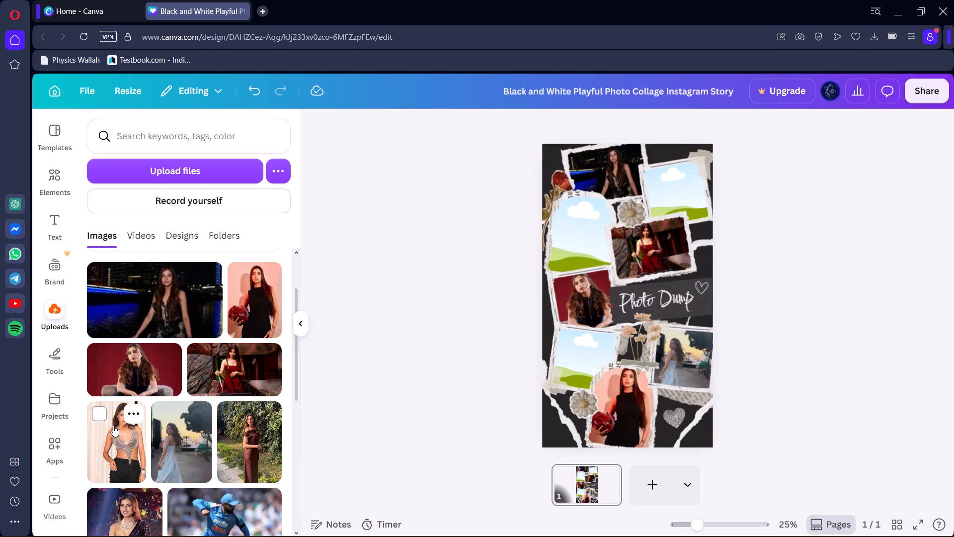
Add the silver top and black skirt photo and place it in the arched frame on the page's upper left.
click(123, 445)
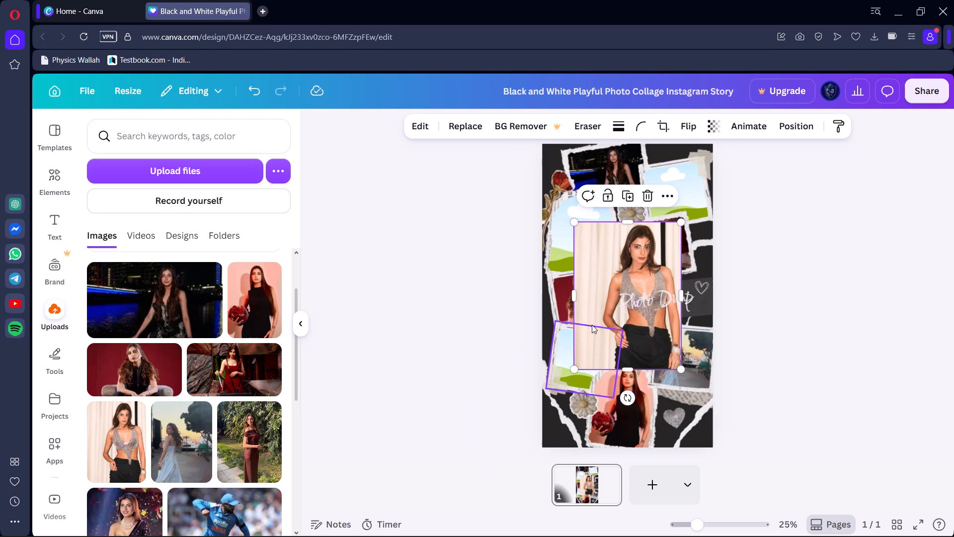
drag(604, 322, 565, 248)
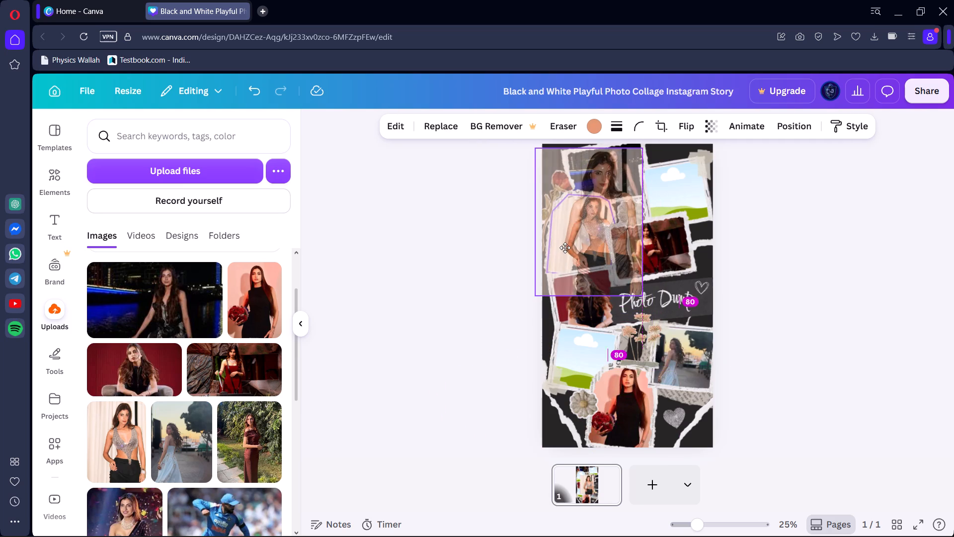
drag(565, 248, 563, 249)
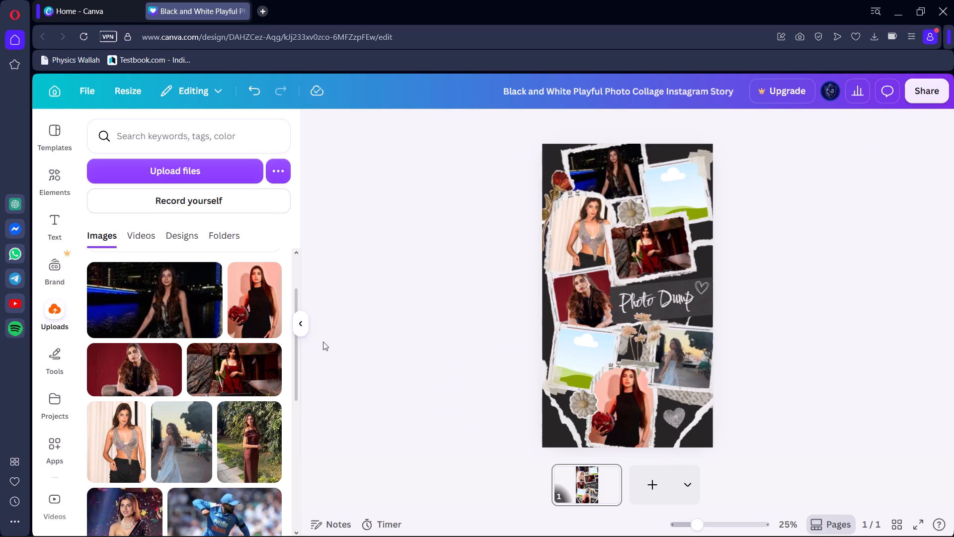
Add the dark sparkly saree photo with confetti and place it in the collage's top-right frame.
scroll(176, 456, down, 1)
click(128, 482)
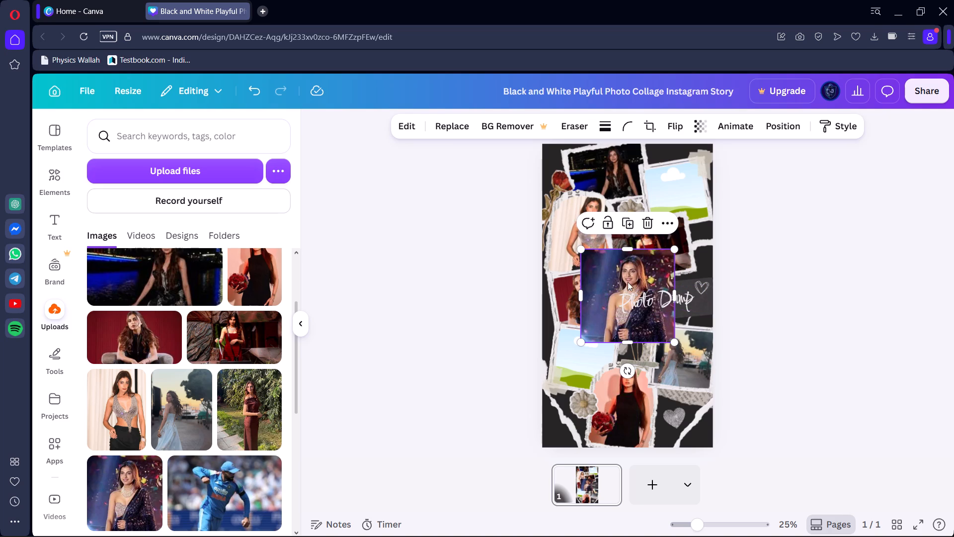
drag(610, 272, 576, 339)
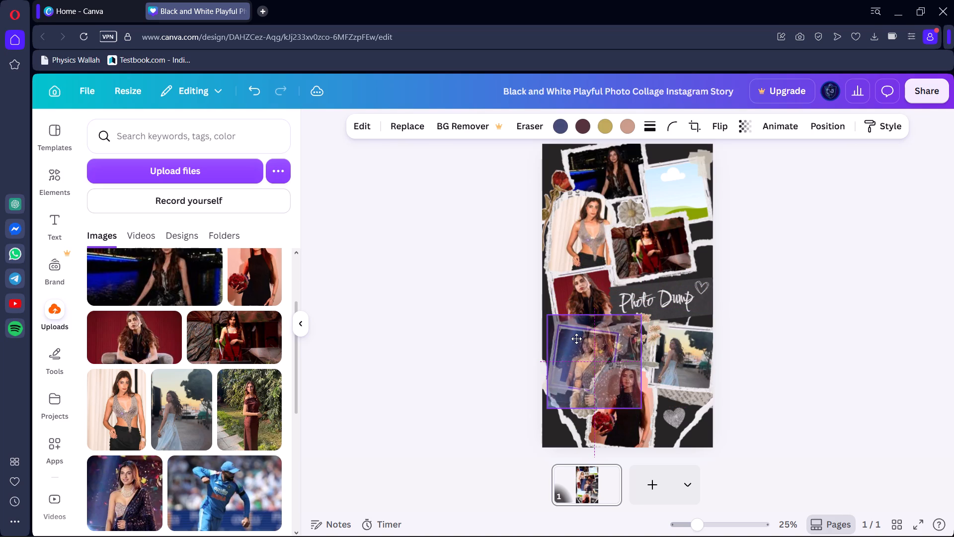
drag(576, 339, 674, 148)
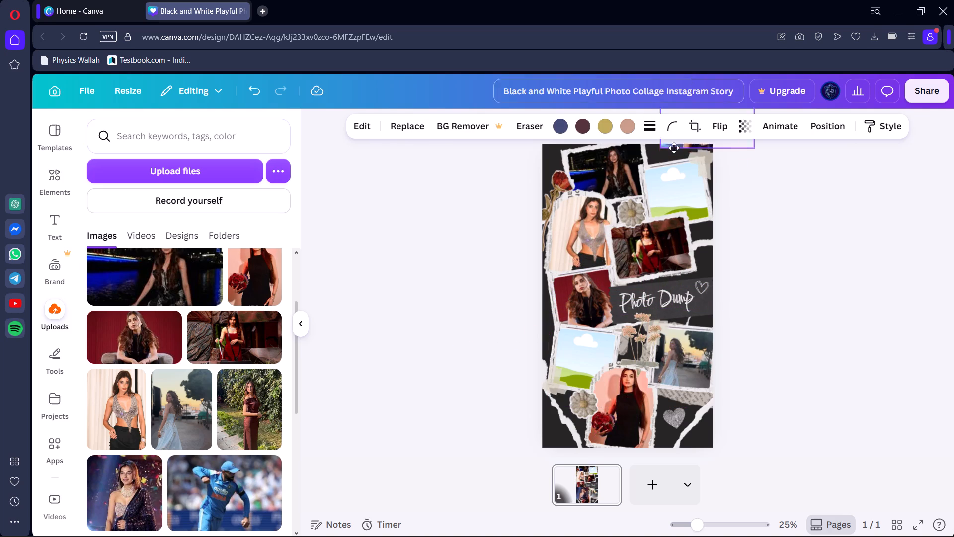
drag(674, 148, 676, 182)
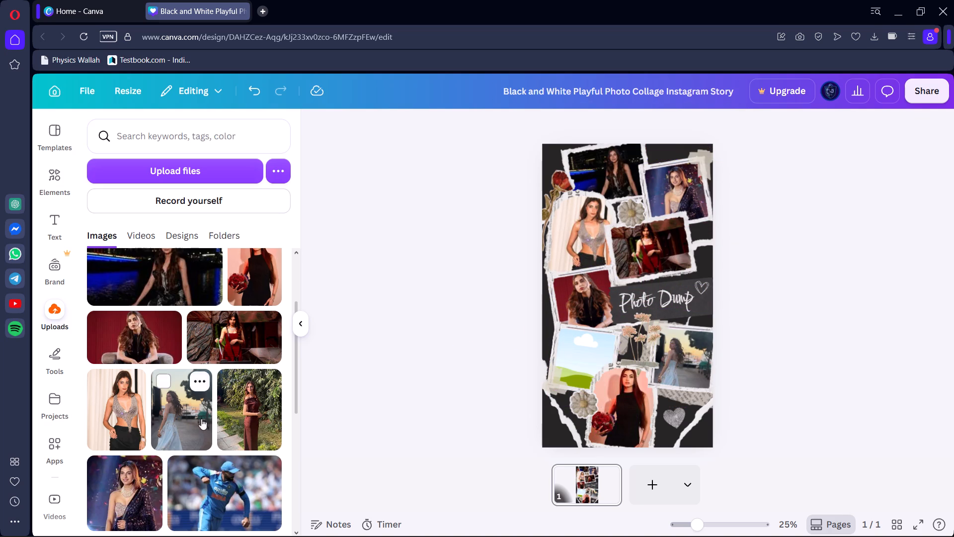
Add the brown dress garden photo and place it in the remaining empty frame on the page's lower left.
click(254, 409)
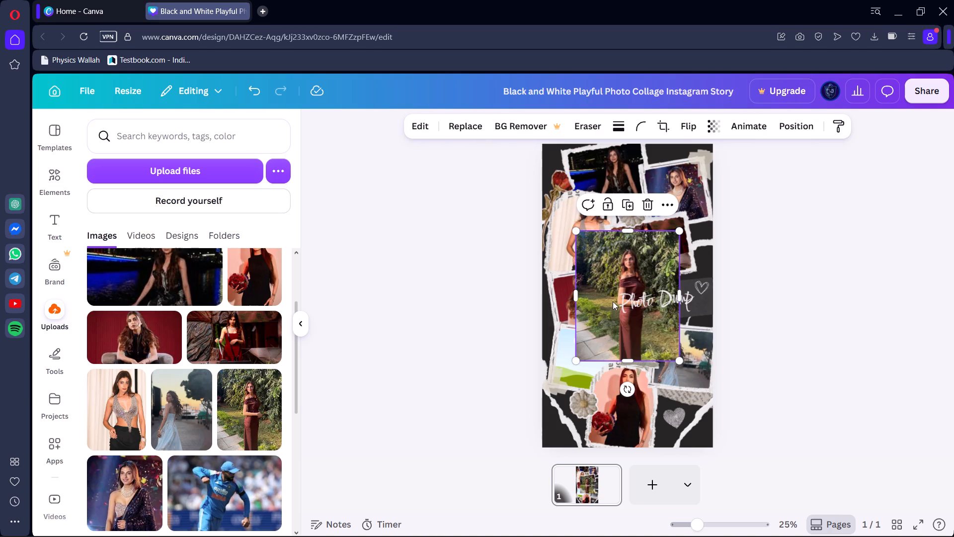
drag(597, 320, 564, 358)
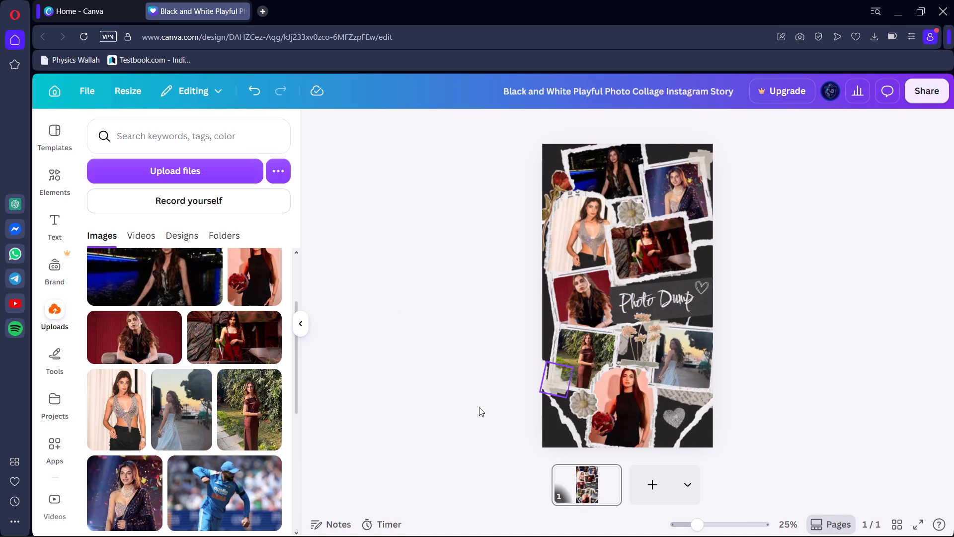
click(479, 407)
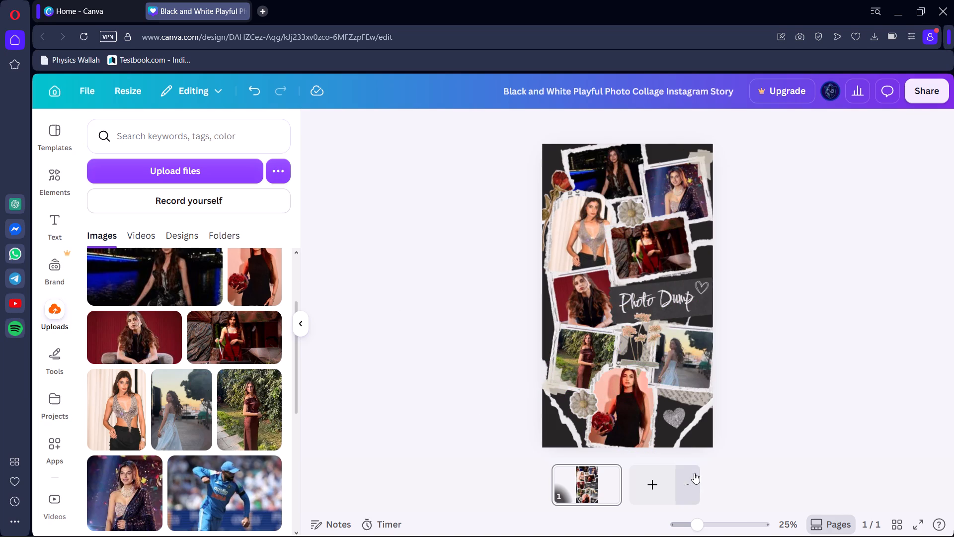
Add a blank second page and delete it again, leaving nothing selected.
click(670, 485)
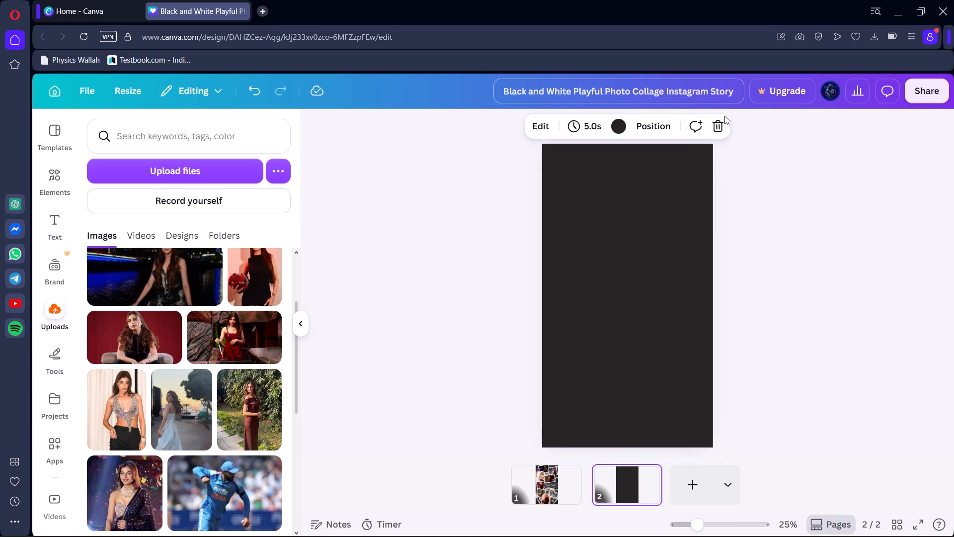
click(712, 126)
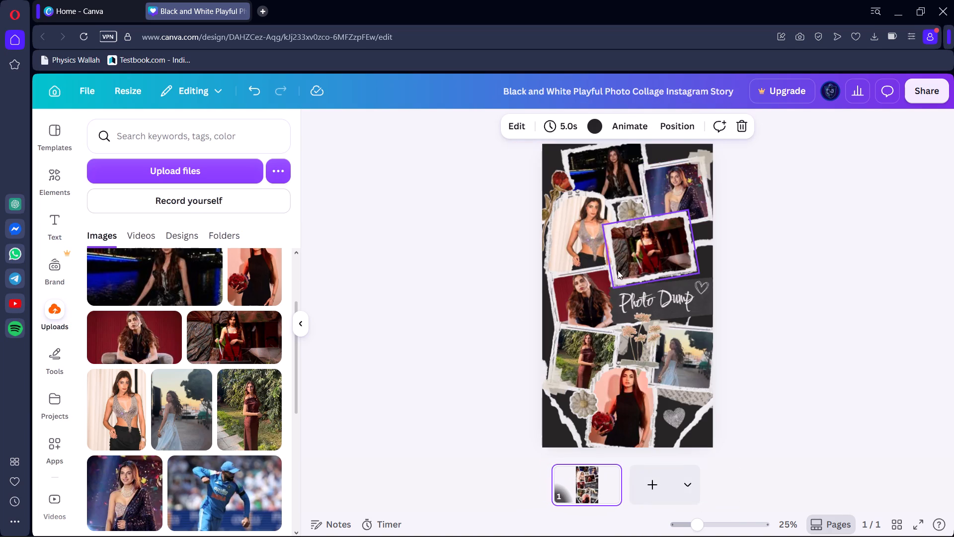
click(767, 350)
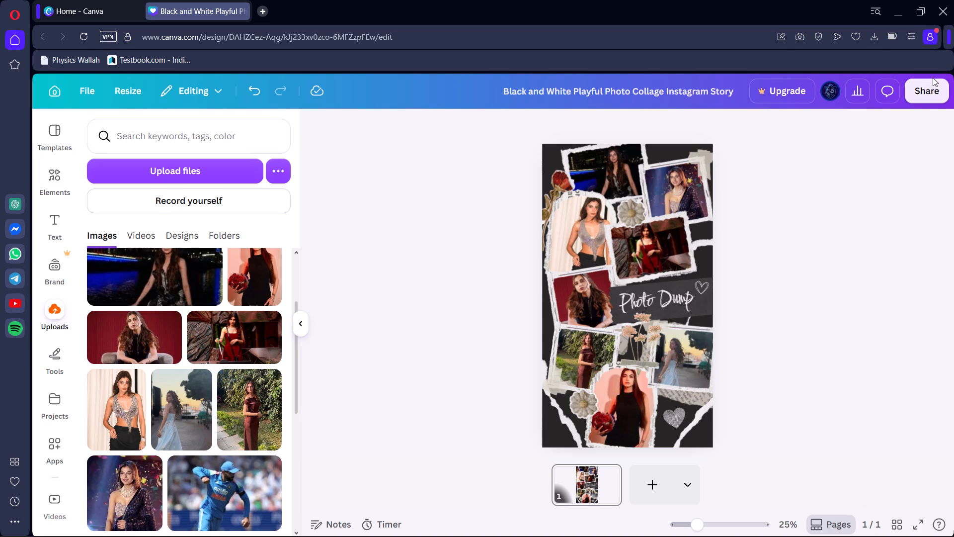
View the design's sharing and download options and close them again.
click(930, 95)
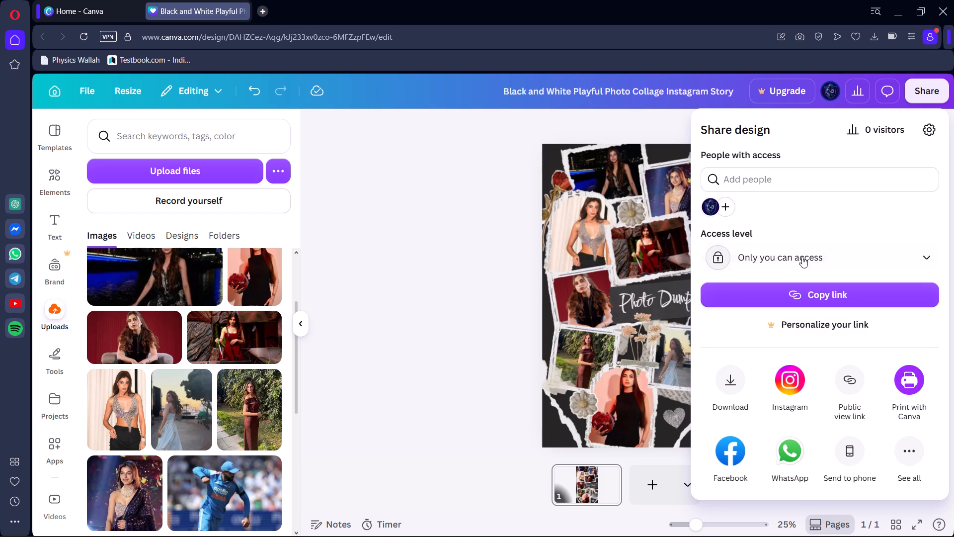
click(495, 299)
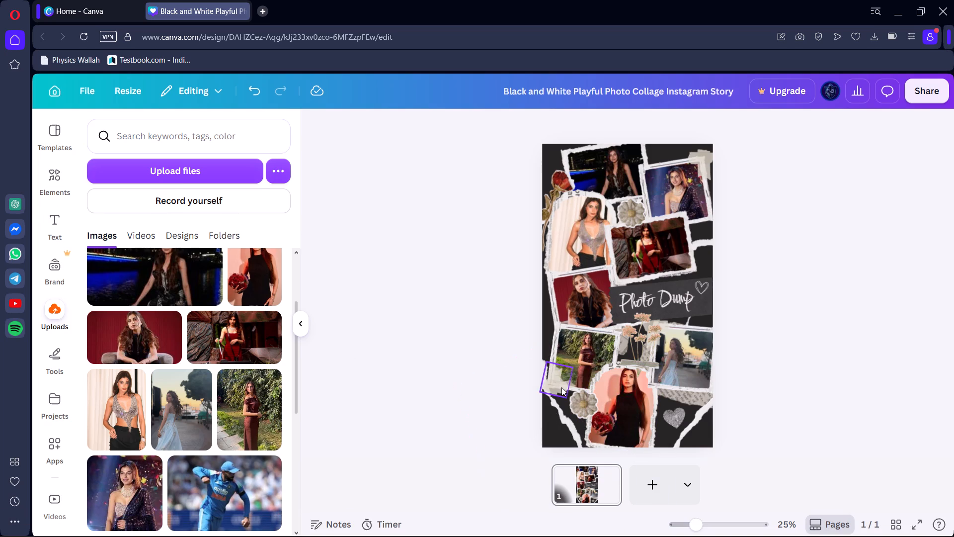
Select the torn-paper graphic at the page's lower-left edge.
click(553, 409)
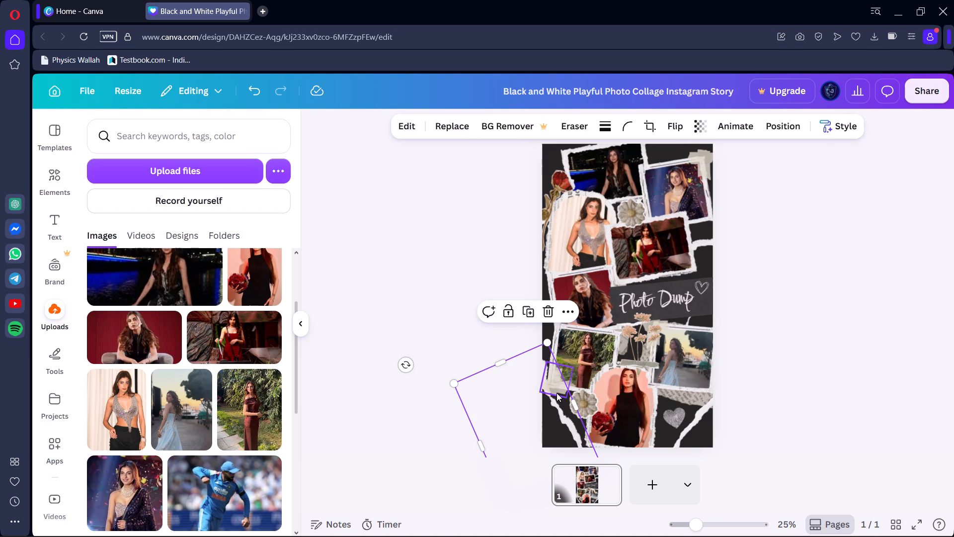
Deselect the frame on the collage page and browse the Your Story templates.
click(439, 423)
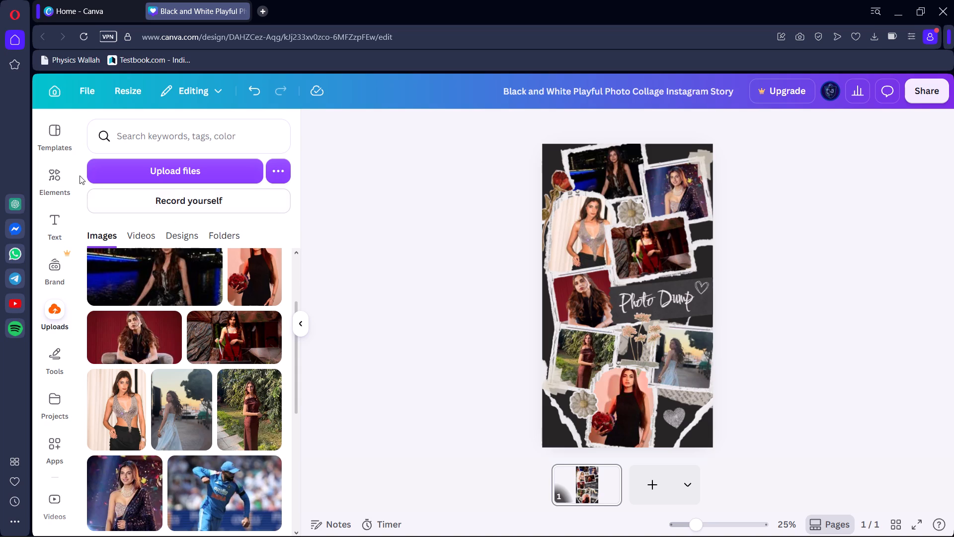
click(54, 137)
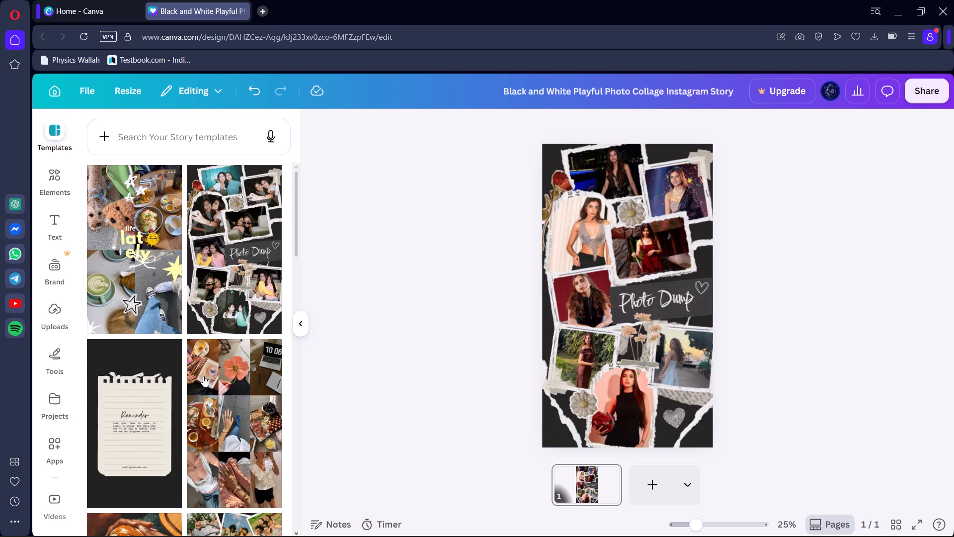
scroll(203, 376, down, 4)
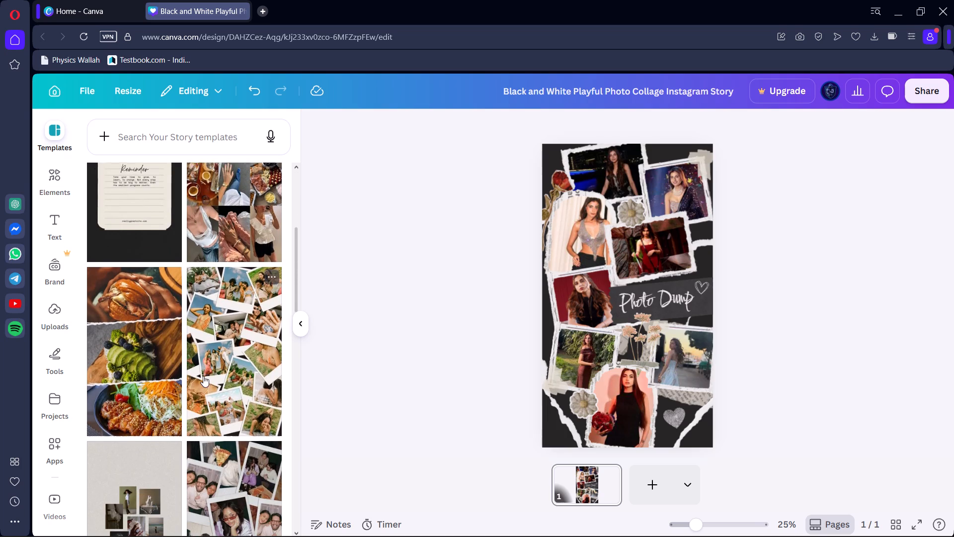
scroll(203, 376, down, 1)
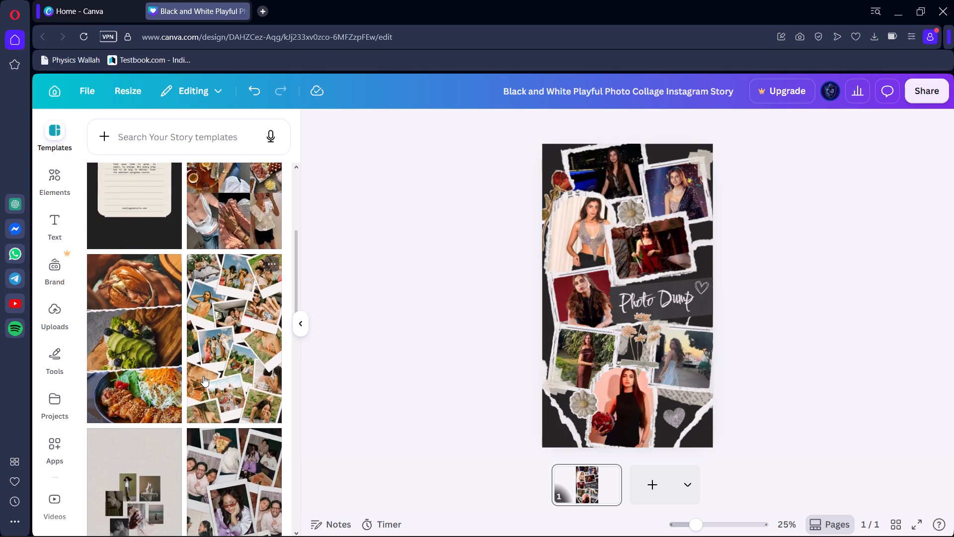
Find the Multicolor Collage Friends Instagram Story template with the colourful "Photo dump" title and apply it to the page.
scroll(203, 376, down, 2)
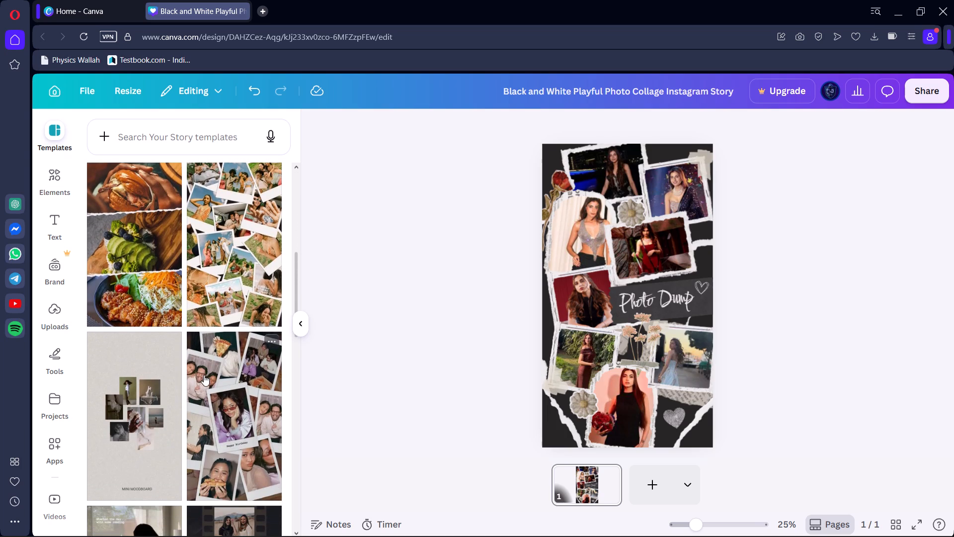
scroll(204, 375, down, 3)
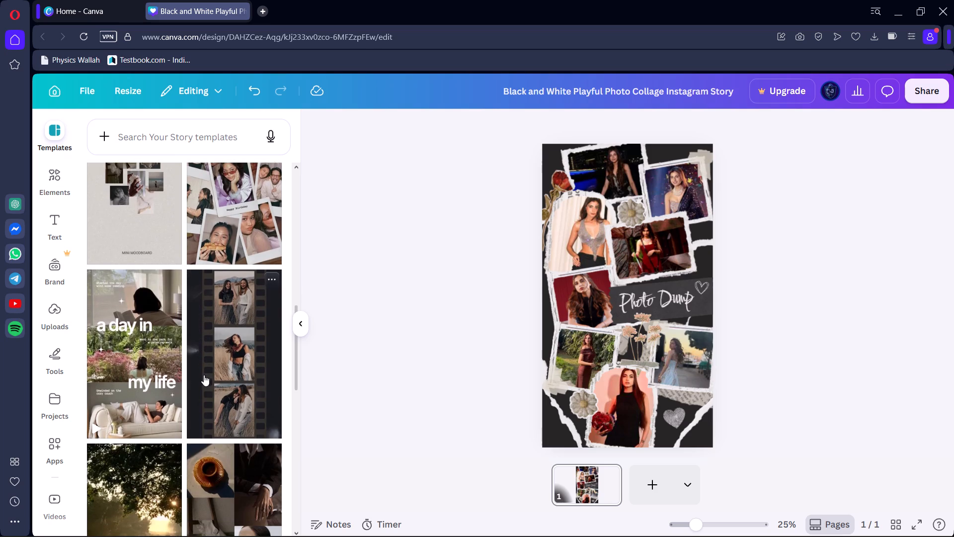
scroll(204, 375, down, 5)
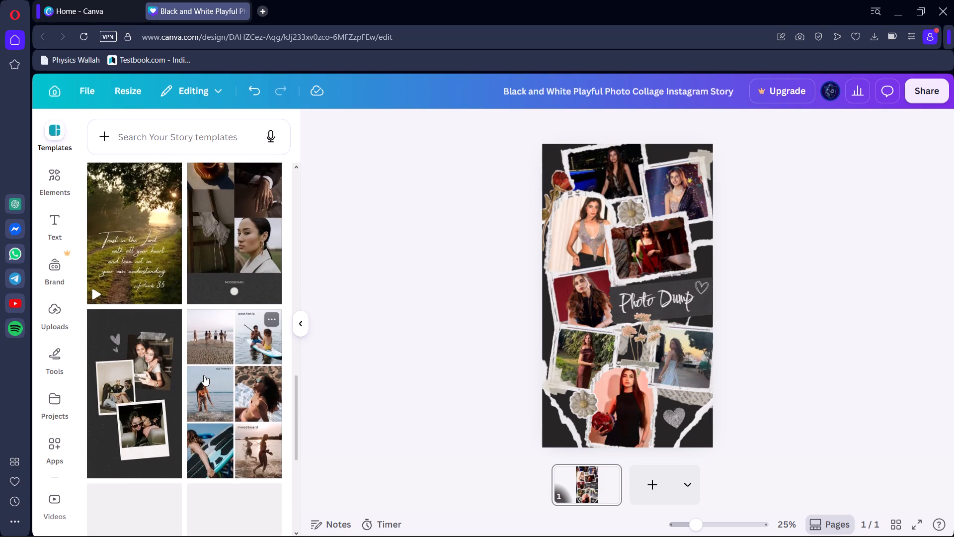
scroll(204, 375, down, 3)
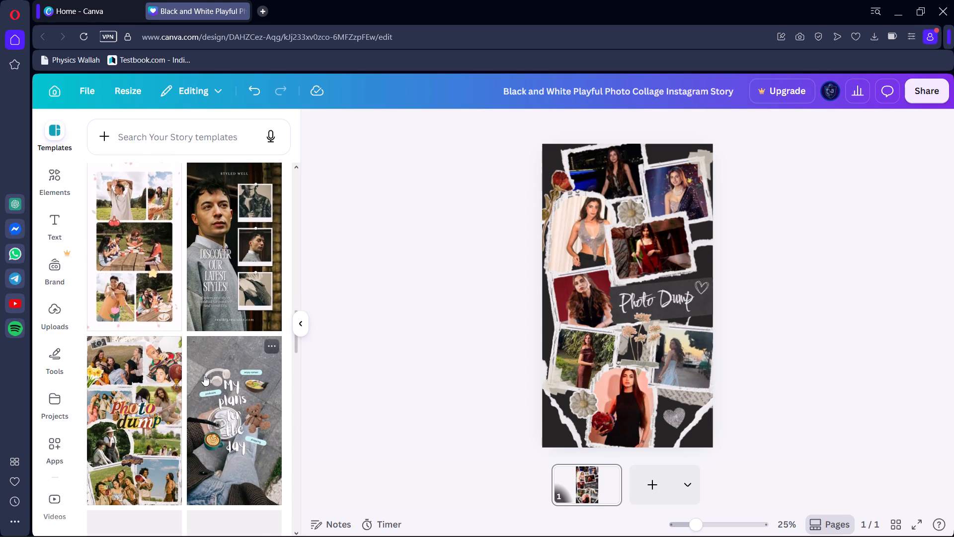
scroll(204, 375, down, 2)
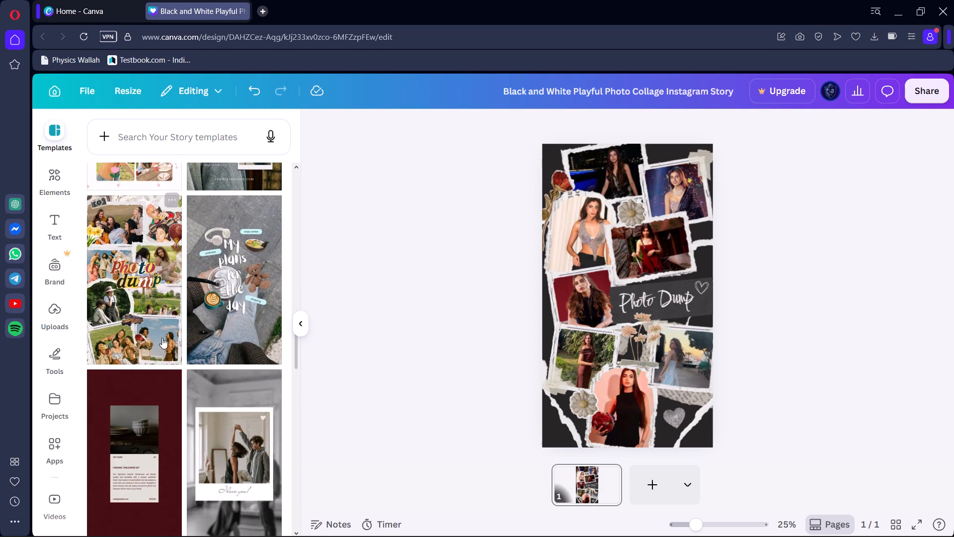
click(152, 339)
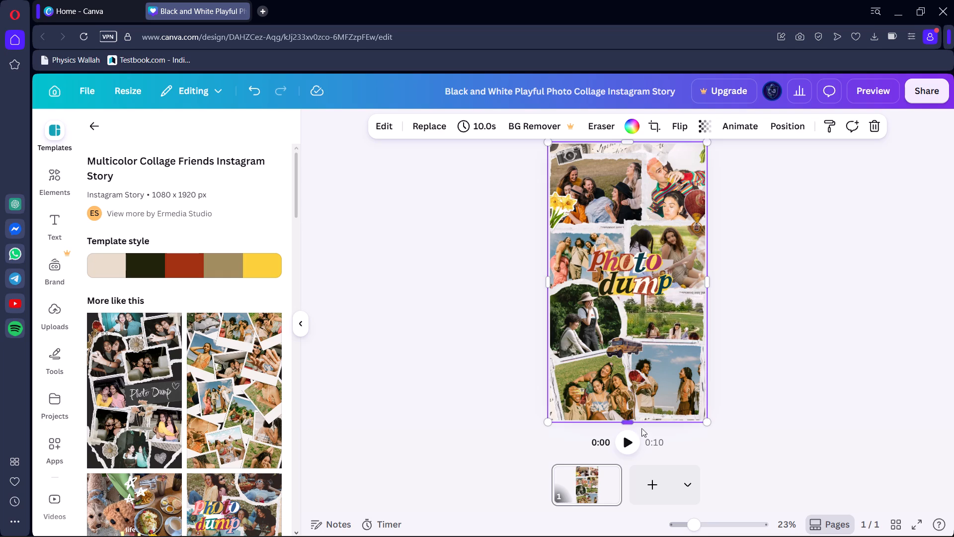
Play the animated photo dump page to preview it, and return to the template list.
click(631, 443)
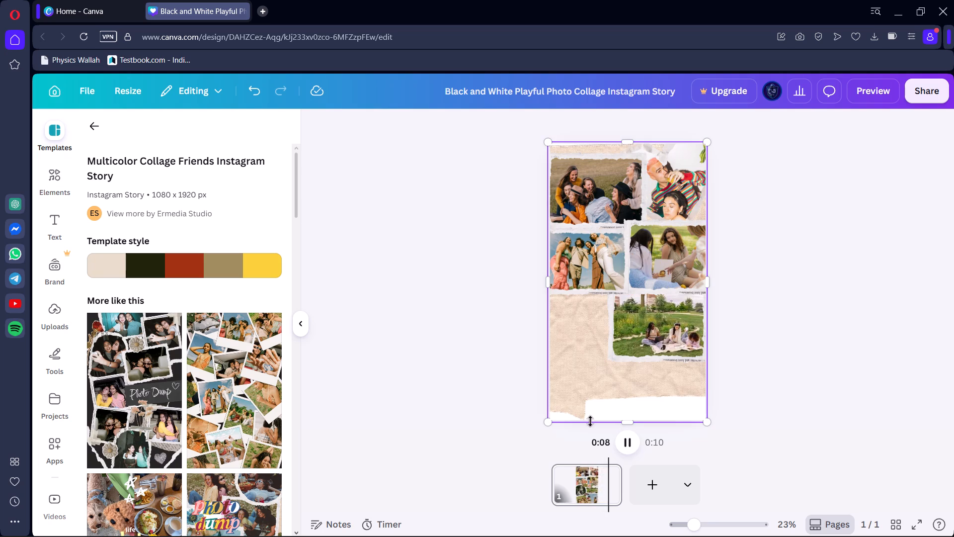
click(96, 121)
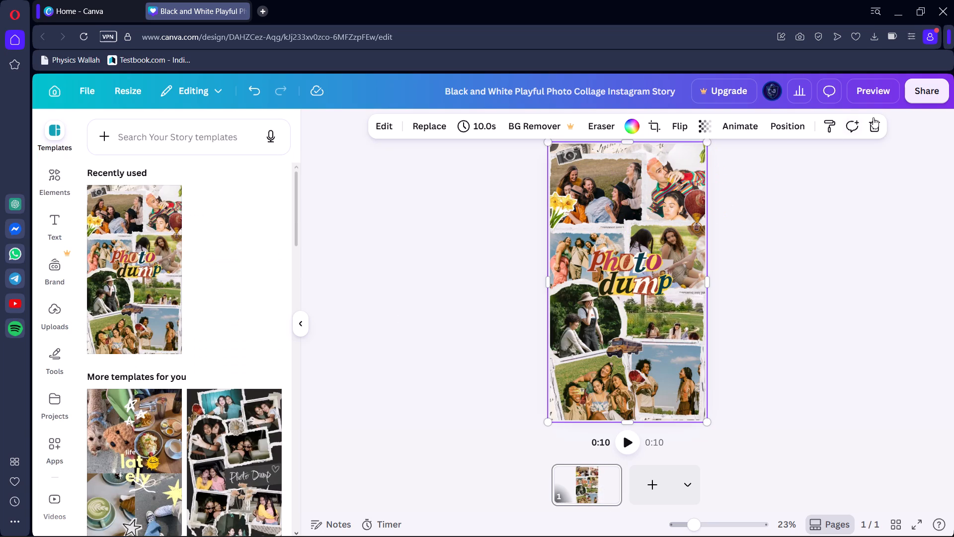
Delete the selected full-page collage media from the story page.
click(871, 123)
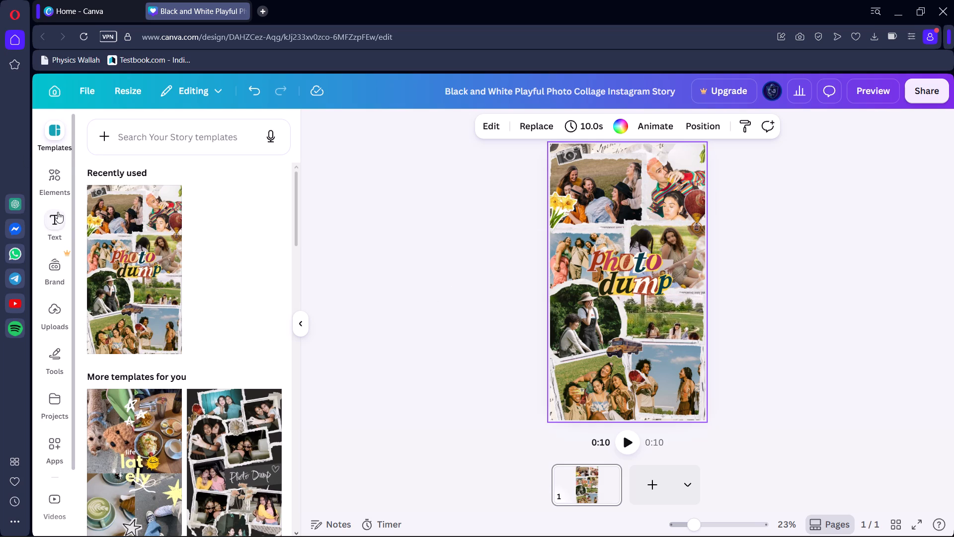
Leave the editor for the Canva home page and go to the recent designs.
click(54, 96)
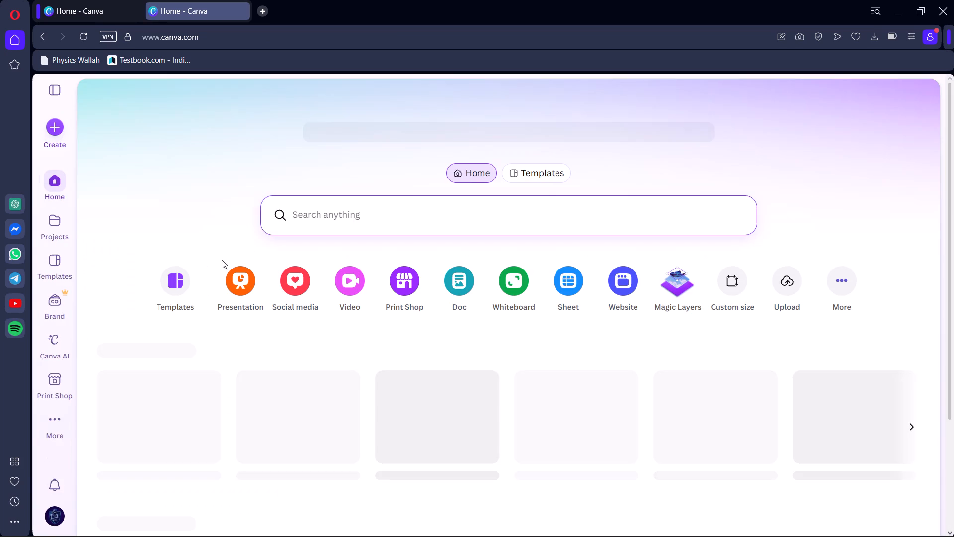
scroll(464, 359, down, 1)
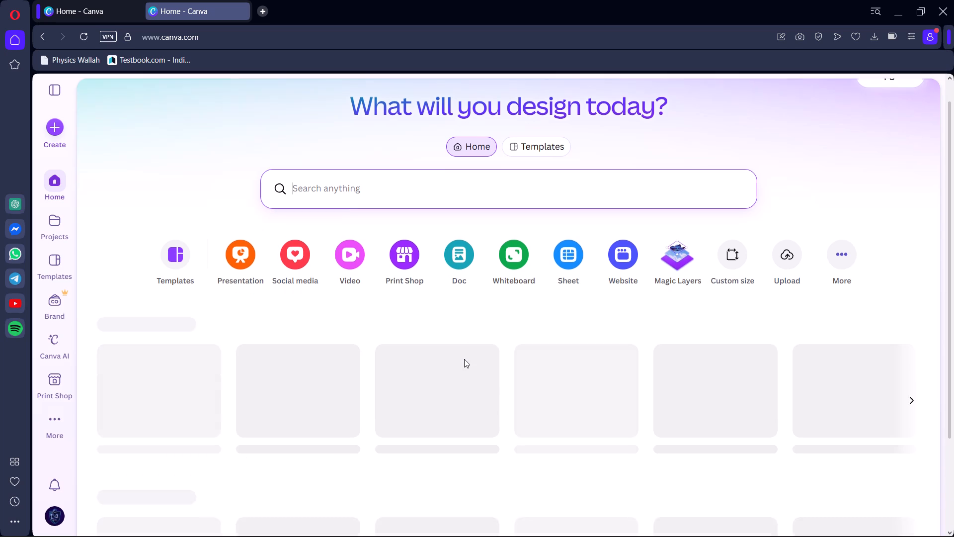
Find the Blue Grey Modern Scrapbook Journal Document among the recent designs on the home page and open it.
scroll(464, 359, down, 1)
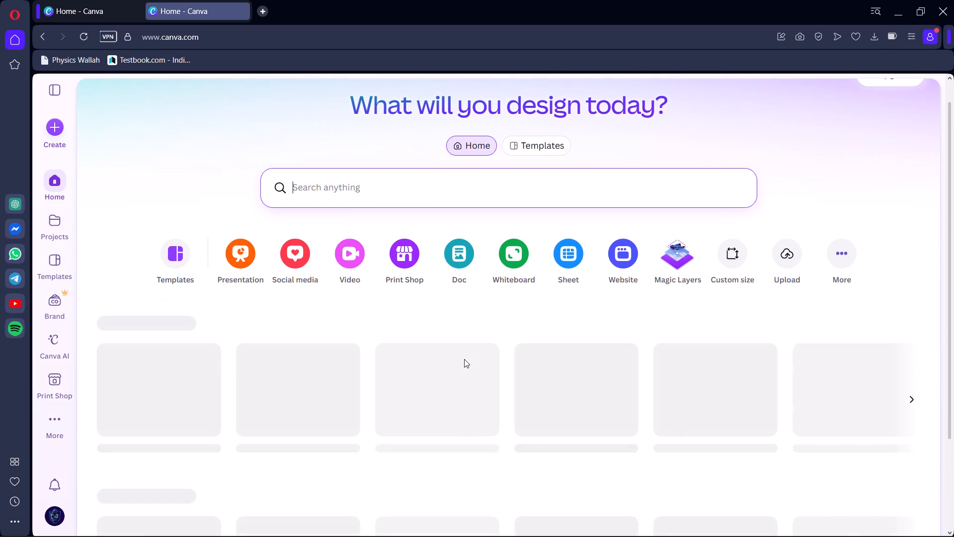
scroll(464, 359, down, 2)
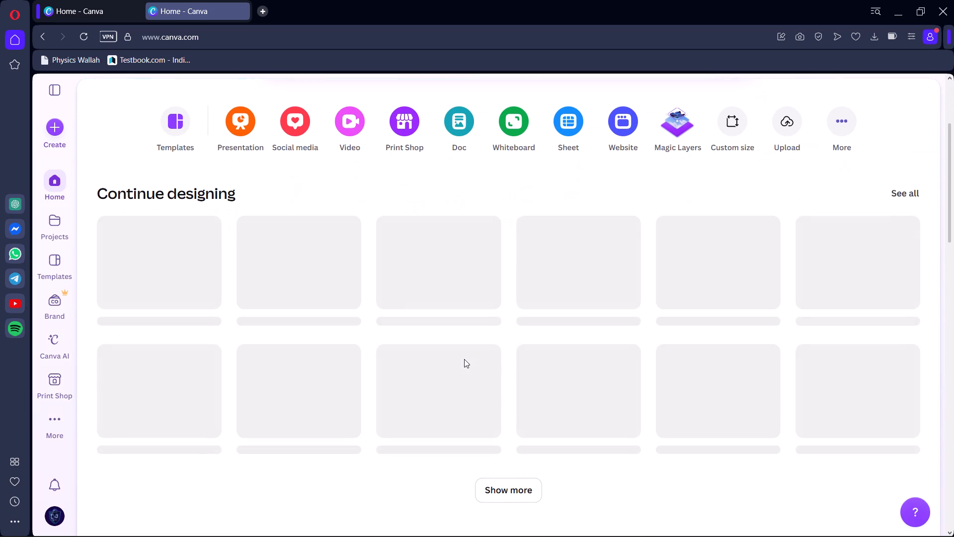
scroll(464, 359, down, 1)
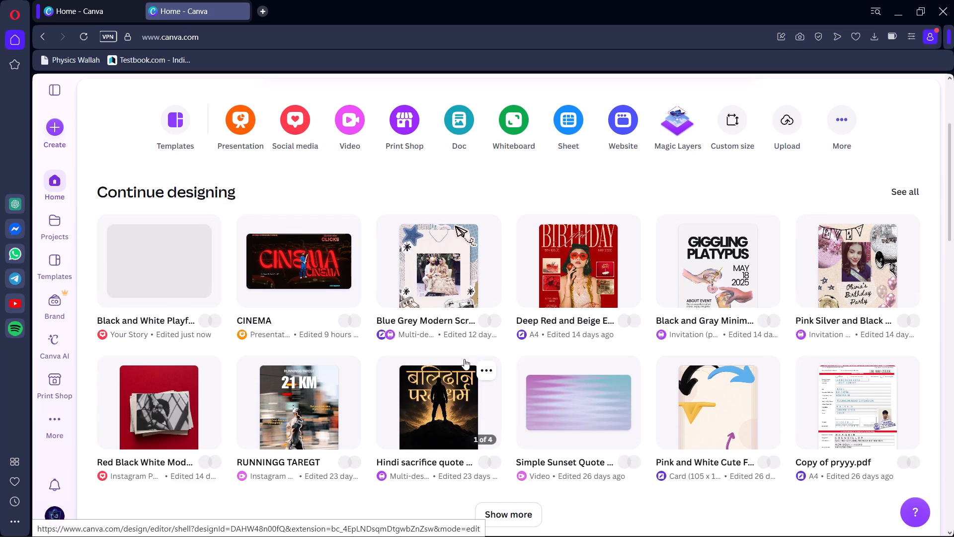
scroll(464, 359, down, 1)
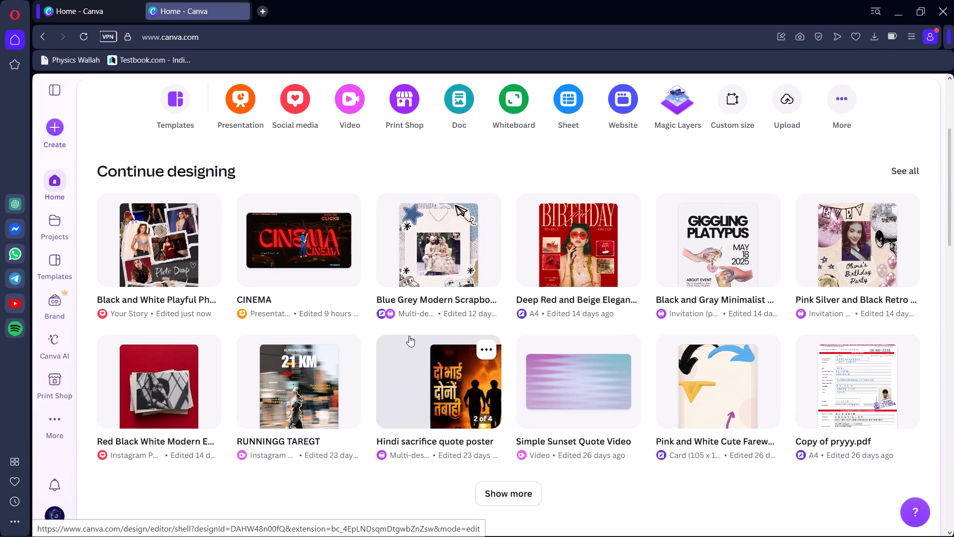
click(426, 258)
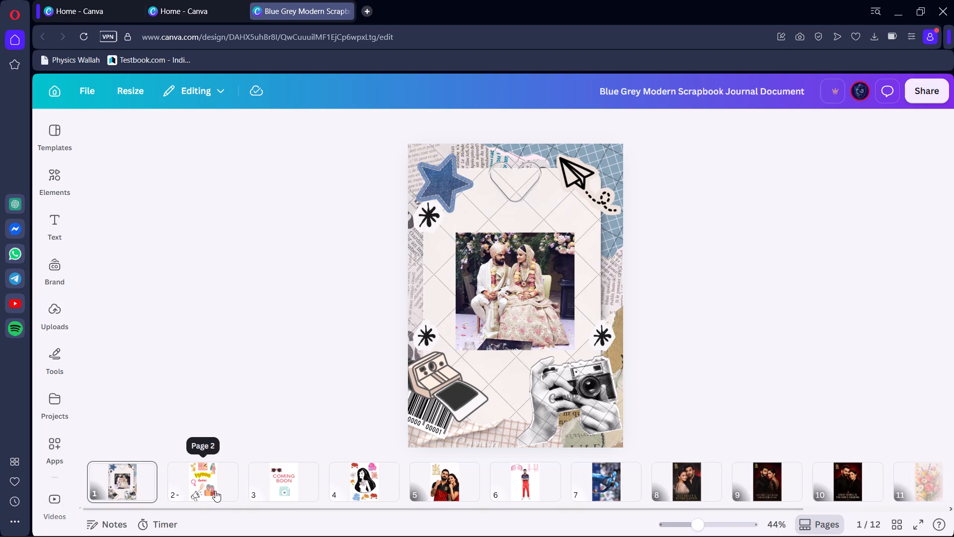
Look through pages 2 to 11 of the scrapbook journal document one by one.
click(215, 491)
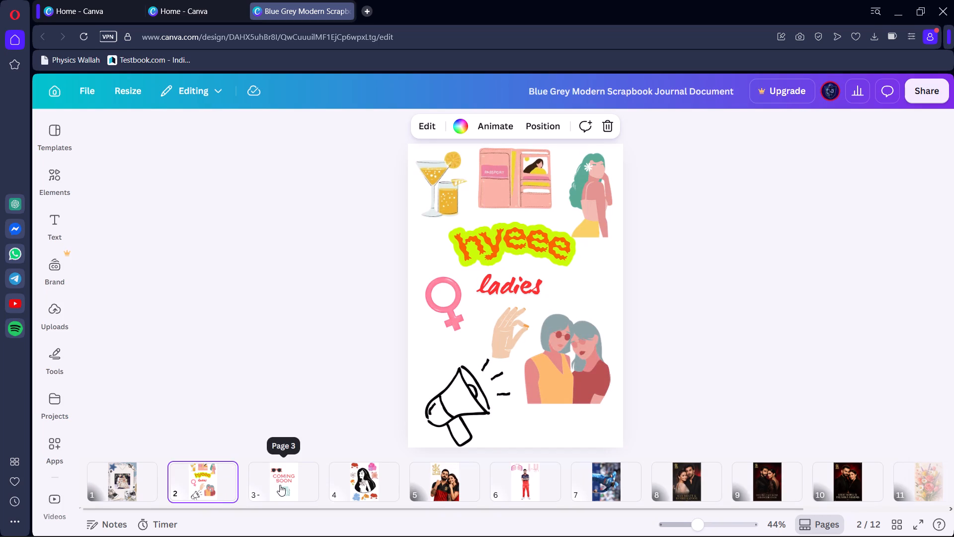
click(280, 485)
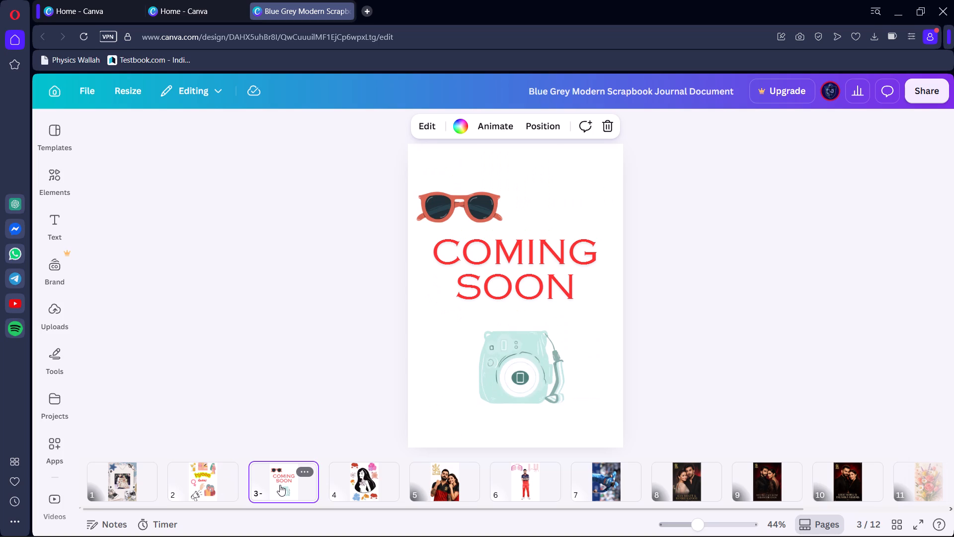
click(345, 481)
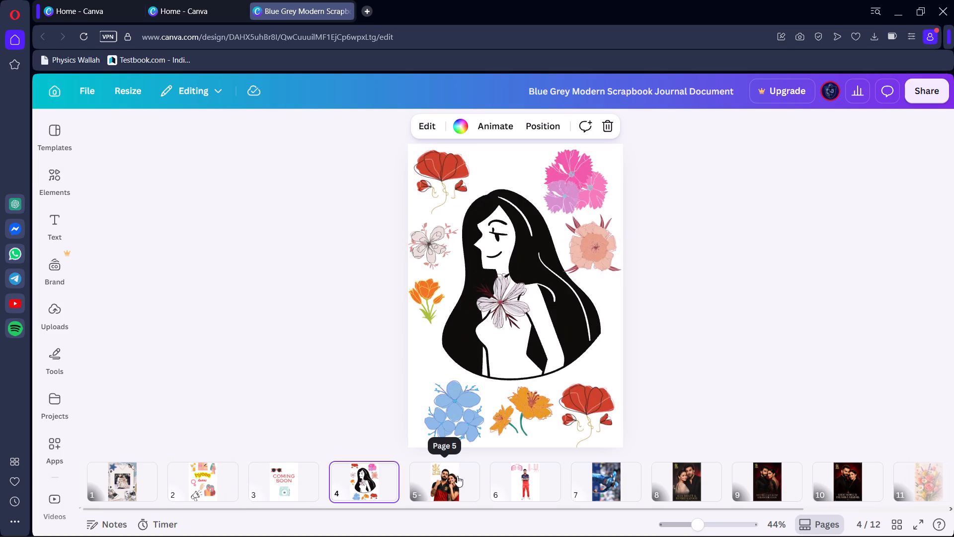
click(446, 479)
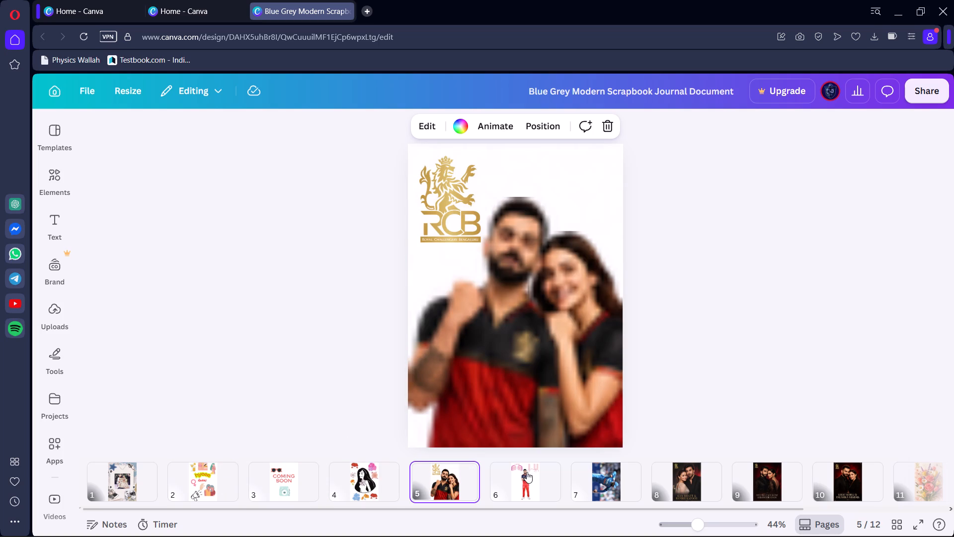
click(528, 482)
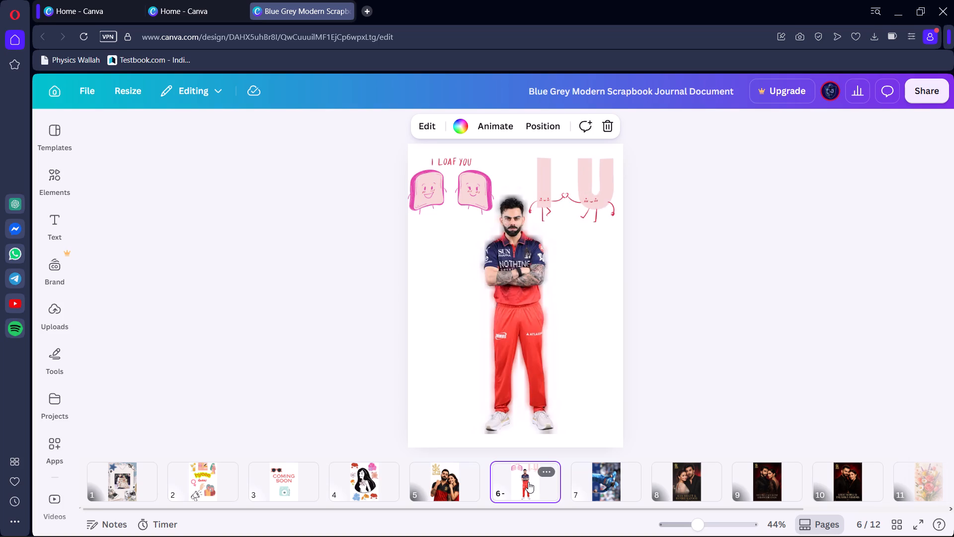
click(603, 486)
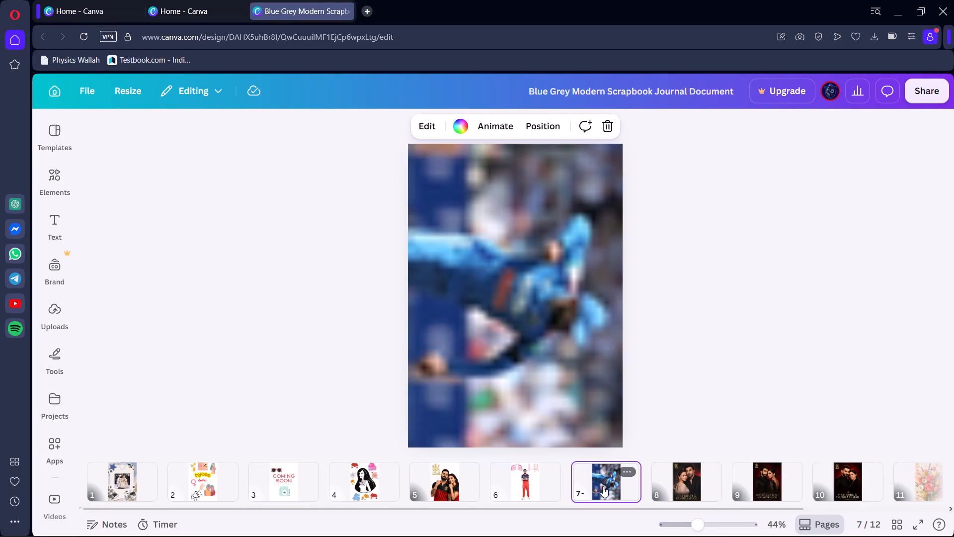
click(675, 489)
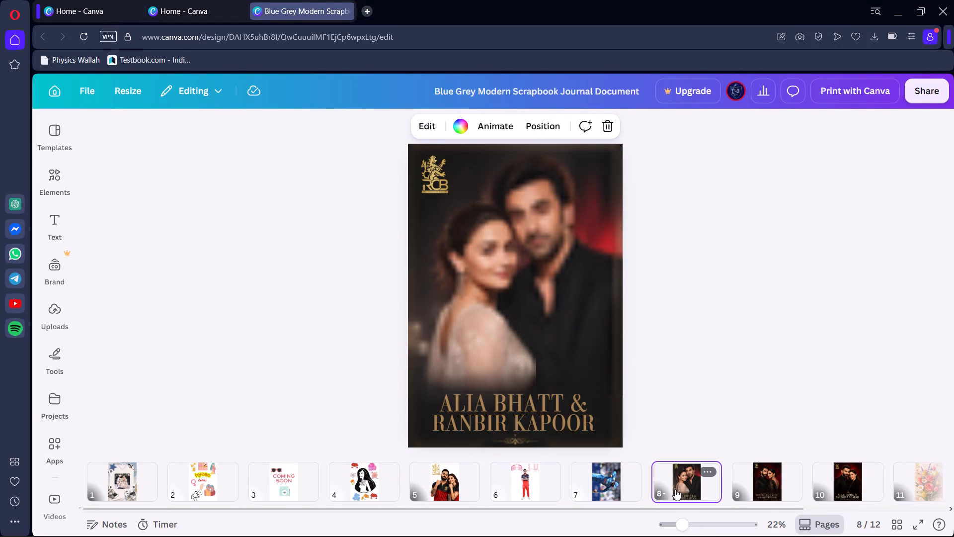
click(749, 482)
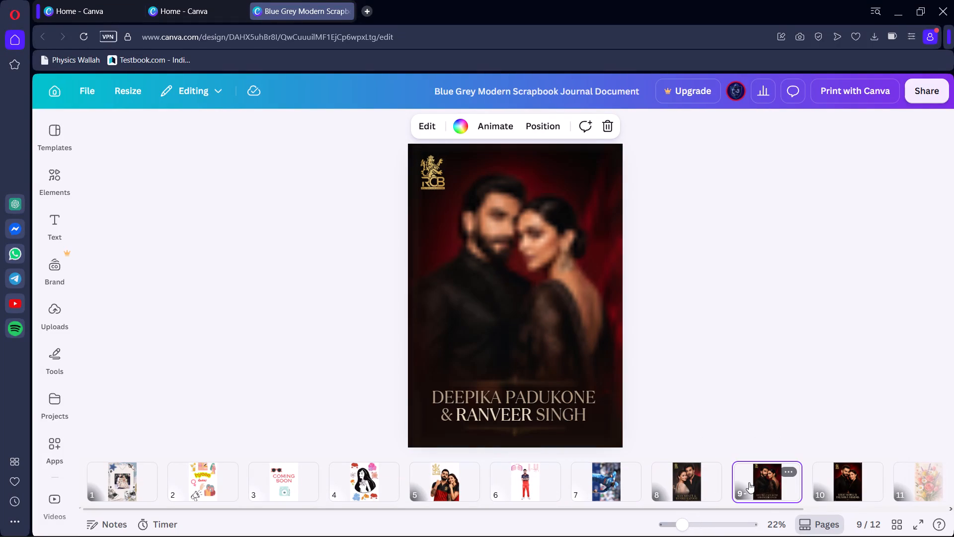
click(847, 477)
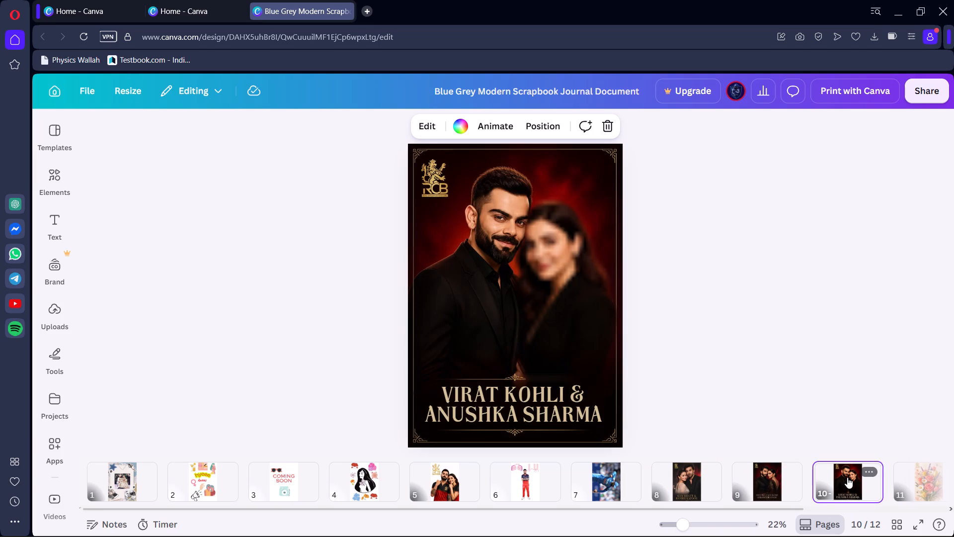
scroll(847, 477, left, 3)
click(847, 477)
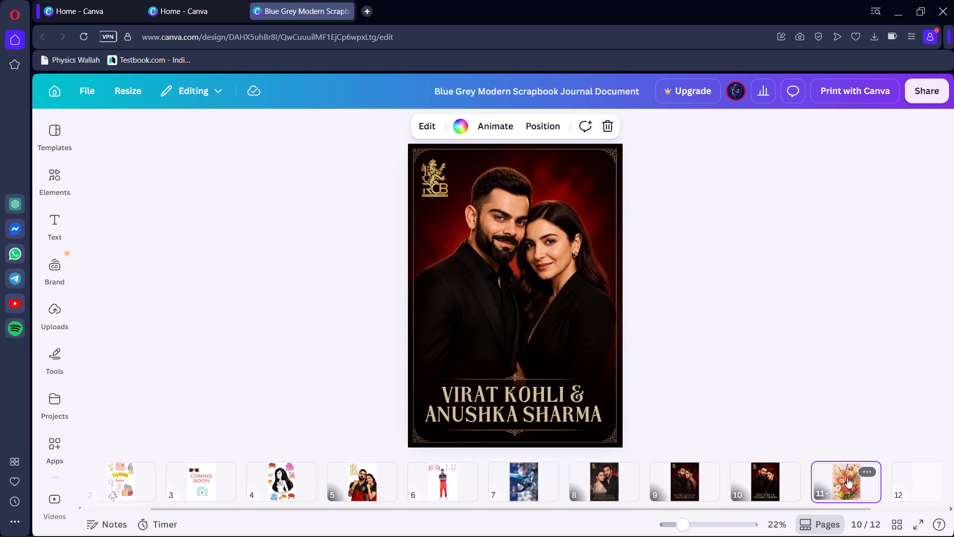
scroll(847, 477, left, 2)
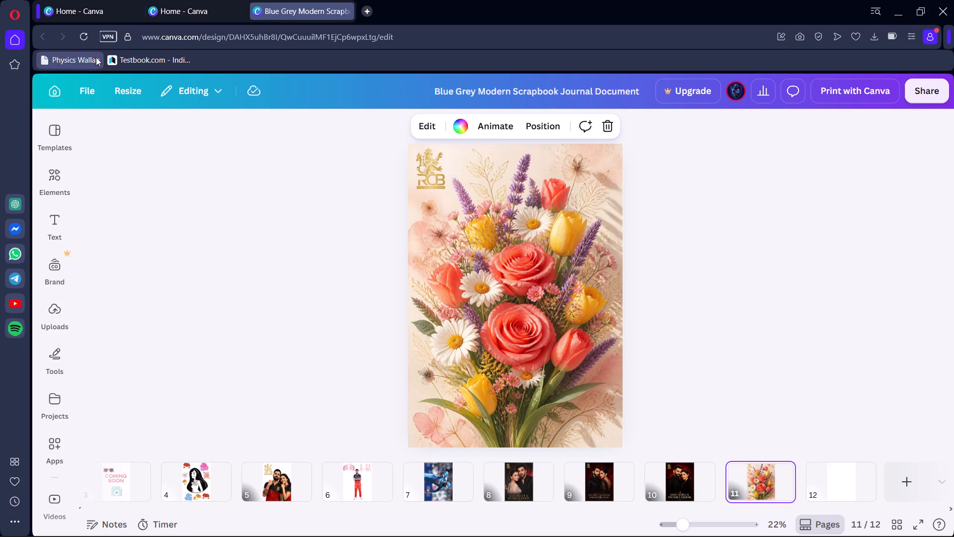
Open the CINEMA presentation from the recent designs on the home page and close the scrapbook journal document.
click(215, 2)
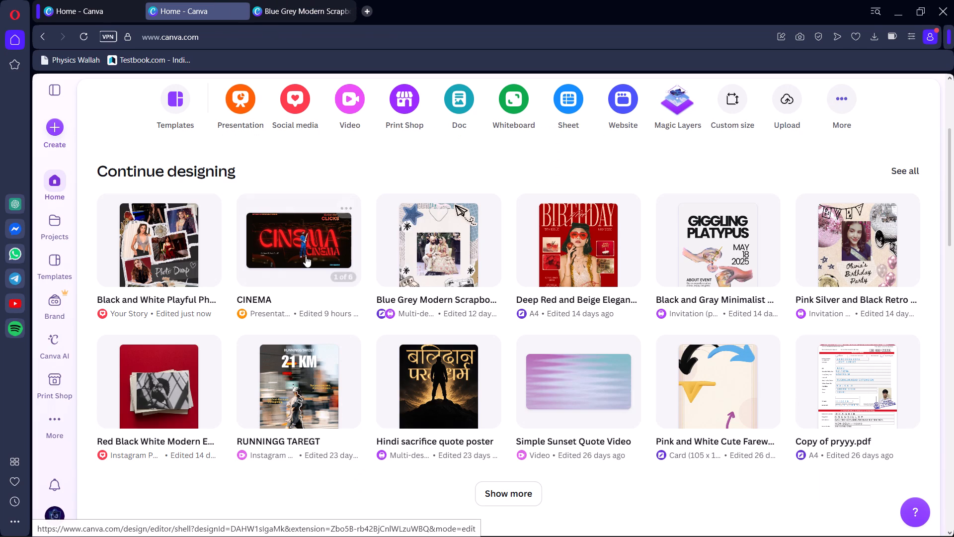
click(306, 256)
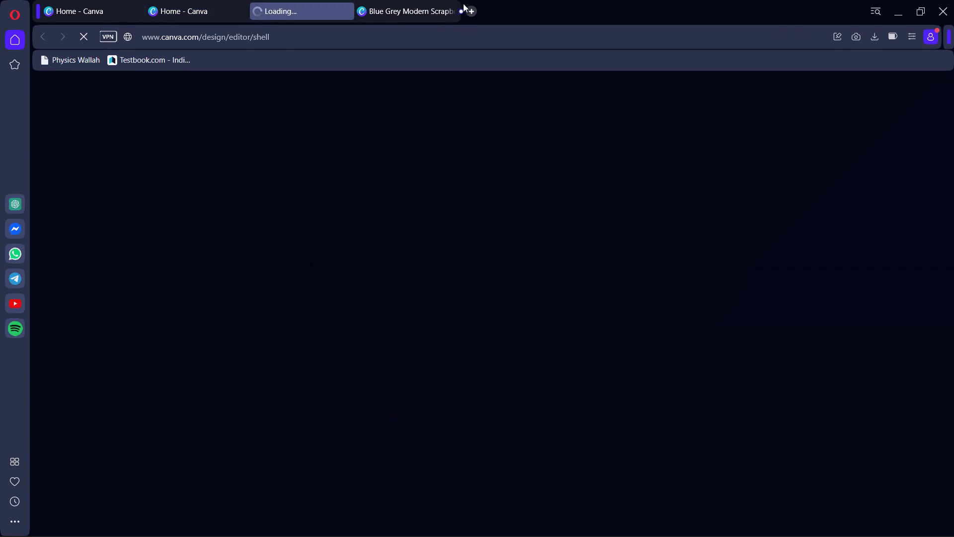
click(451, 10)
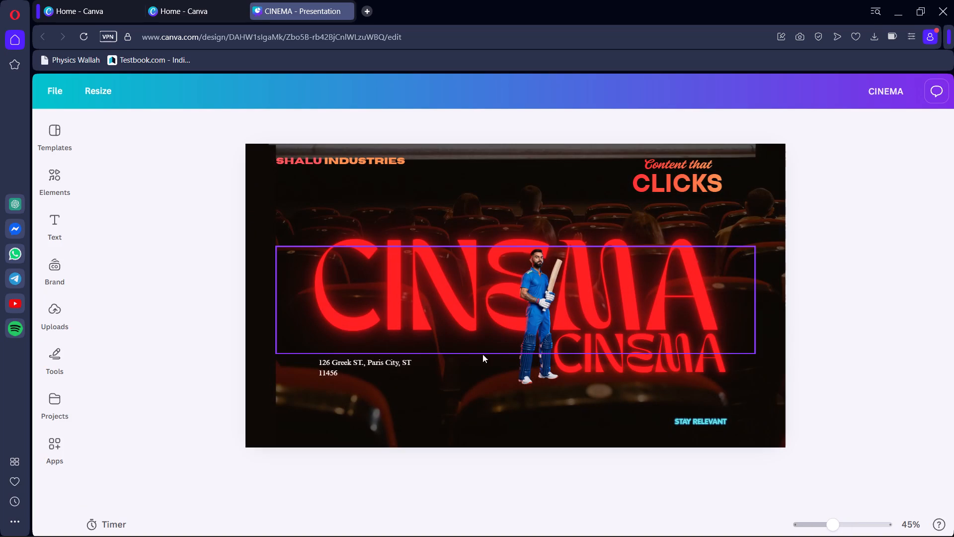
Enlarge the cricketer cutout in front of the CINEMA title on page 1 by about a quarter, extending it up and left.
click(533, 365)
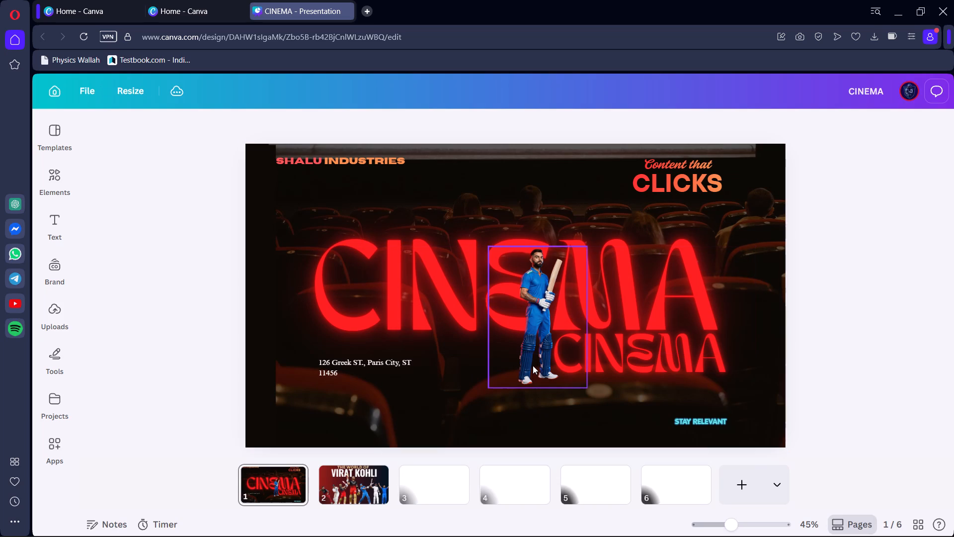
drag(487, 246, 440, 227)
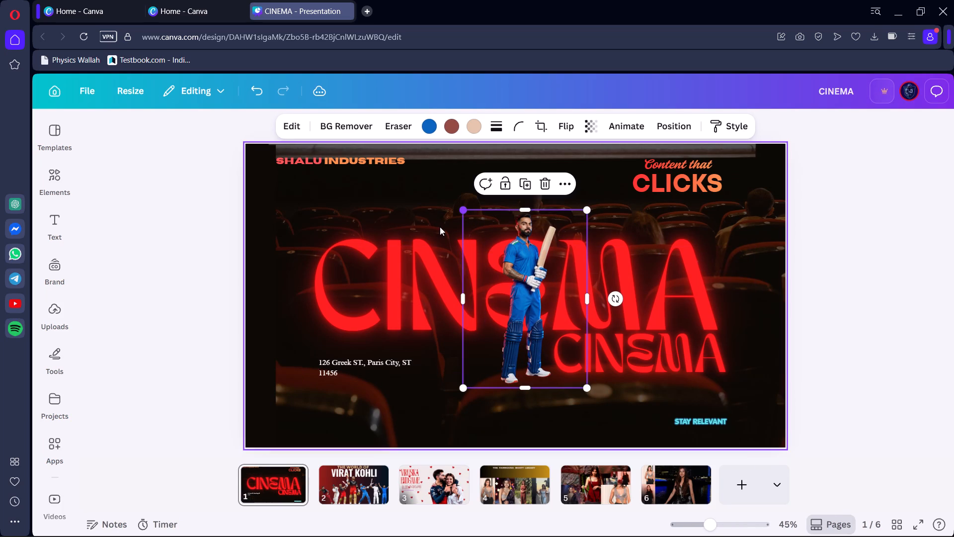
click(601, 424)
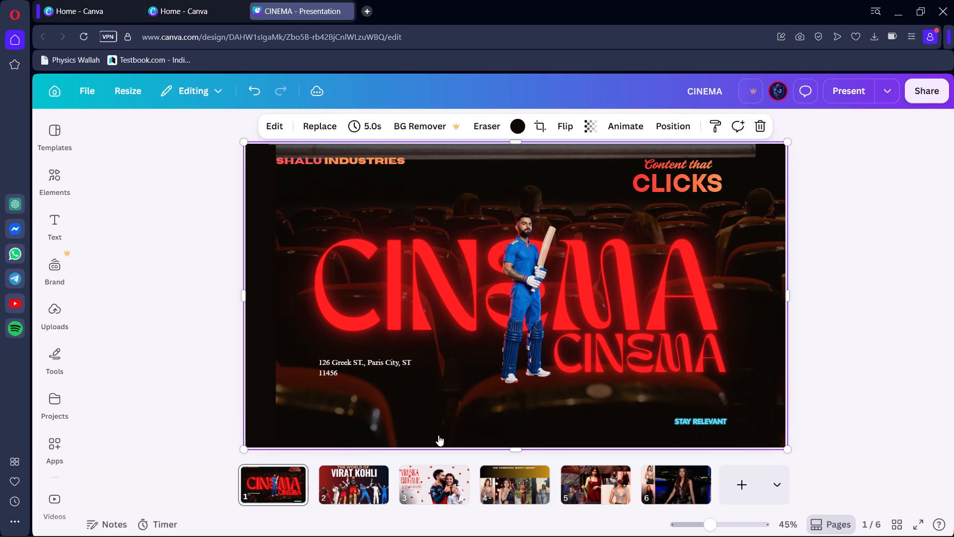
Look through pages 2 to 6 of the CINEMA presentation, playing the dark saree video on page 4.
click(341, 492)
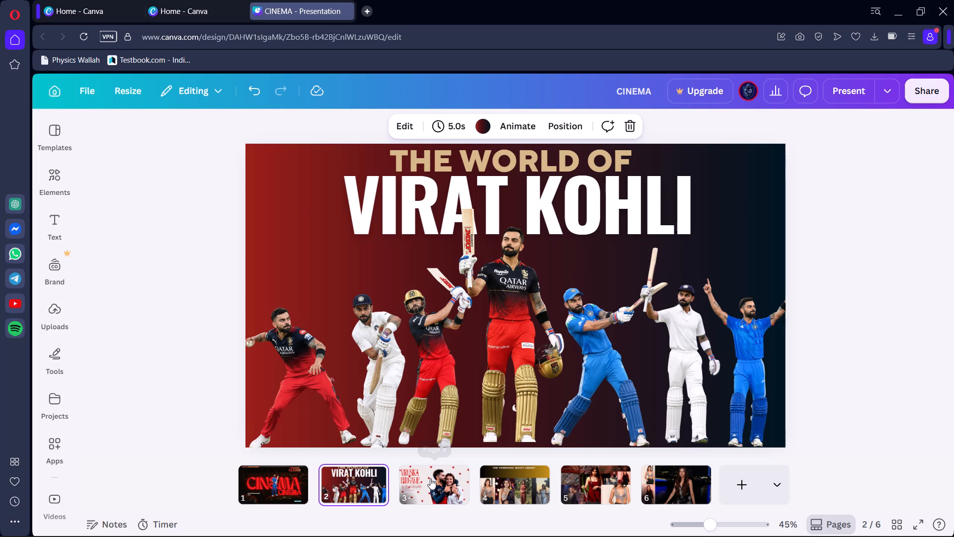
click(430, 478)
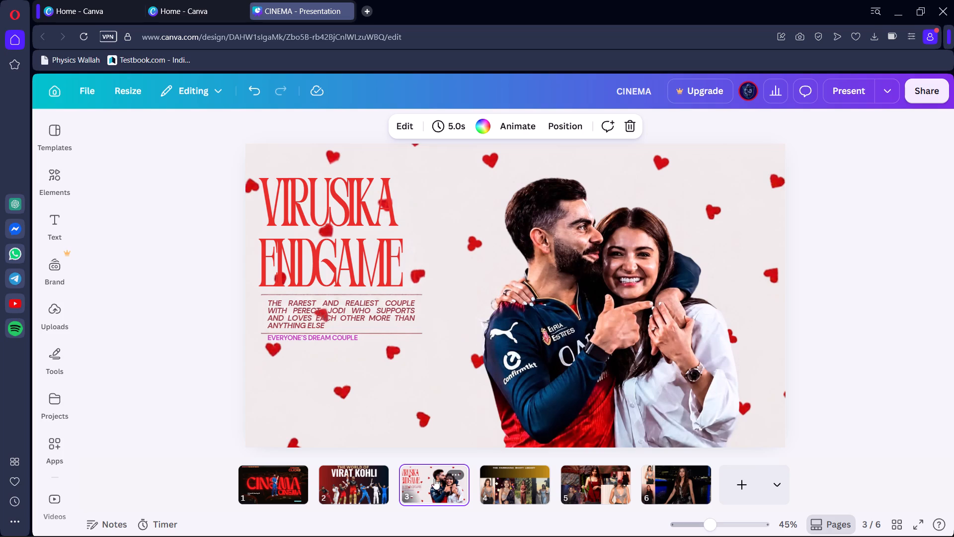
click(504, 489)
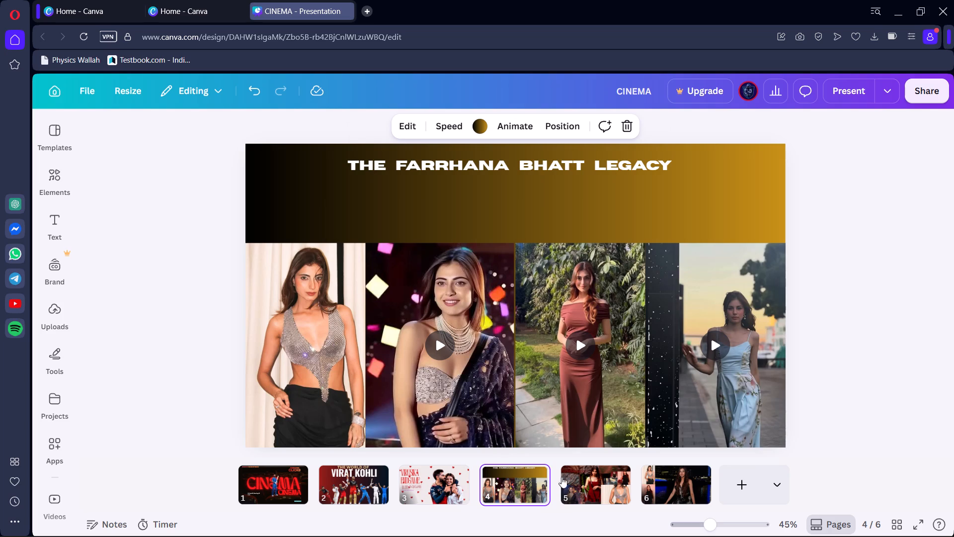
click(579, 348)
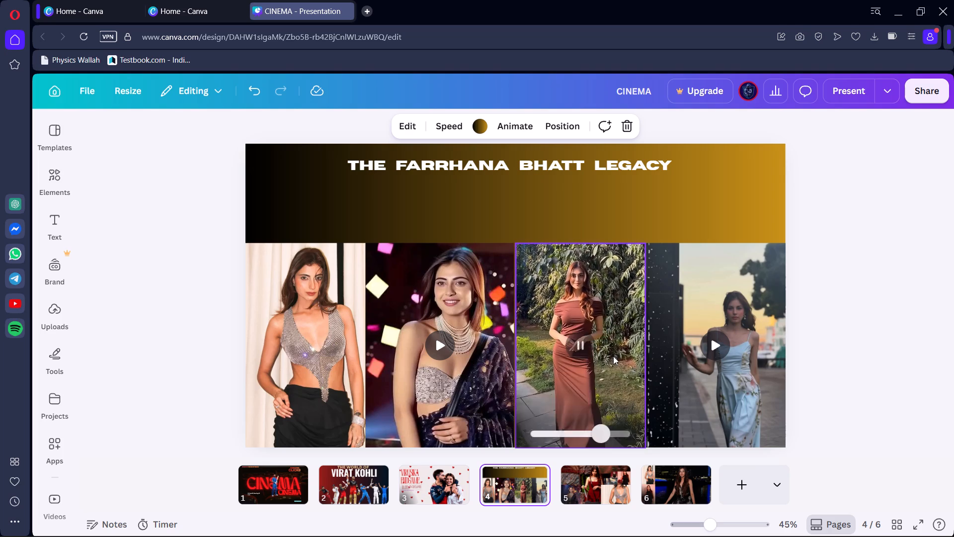
click(433, 344)
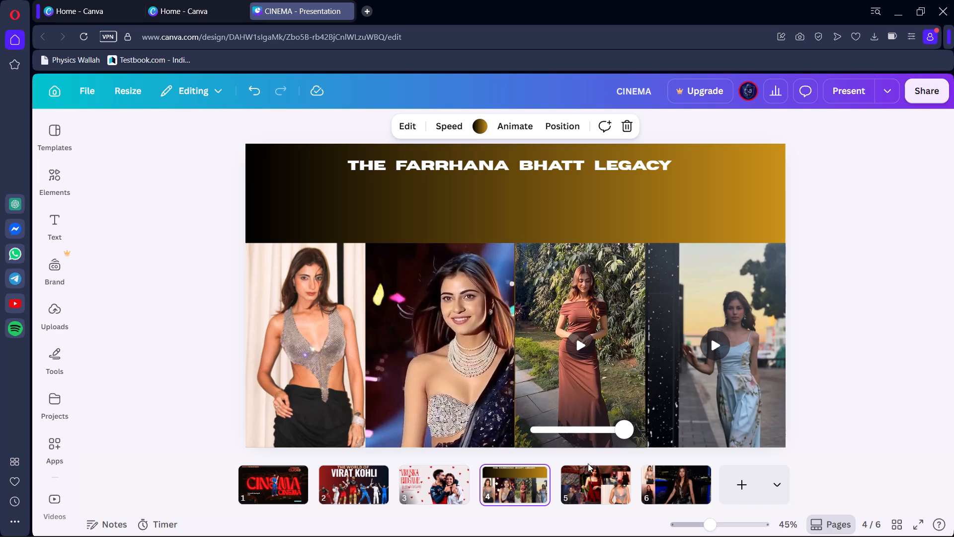
click(597, 485)
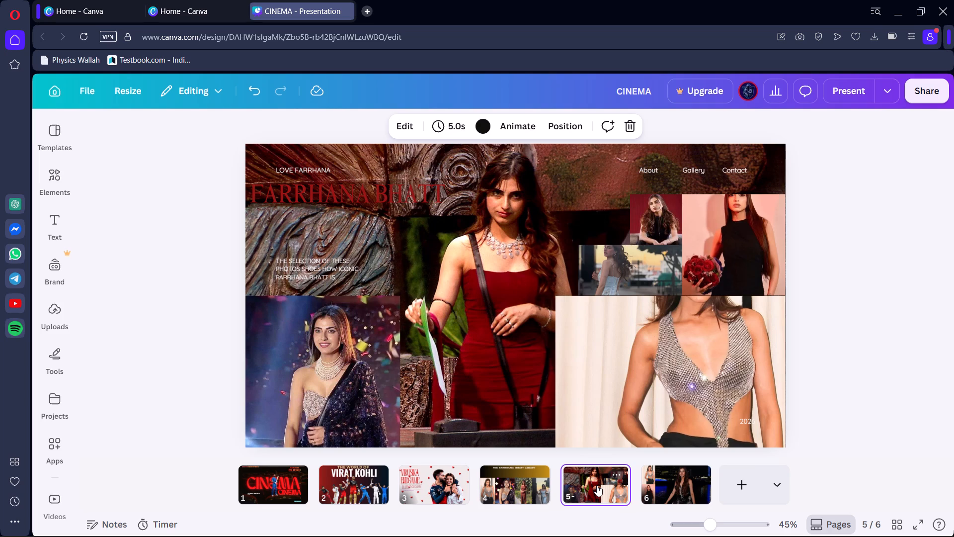
click(667, 485)
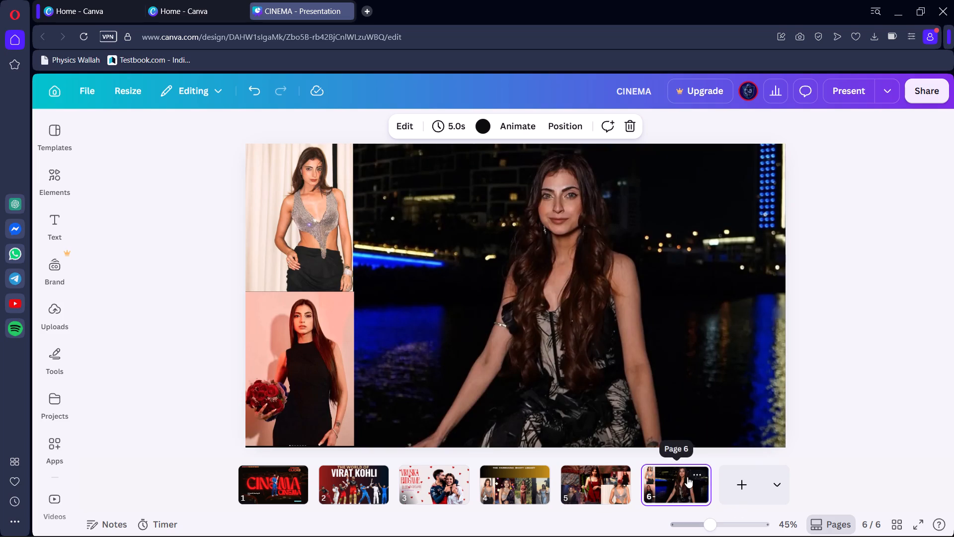
Add a blank page after page 6 of the presentation.
click(728, 478)
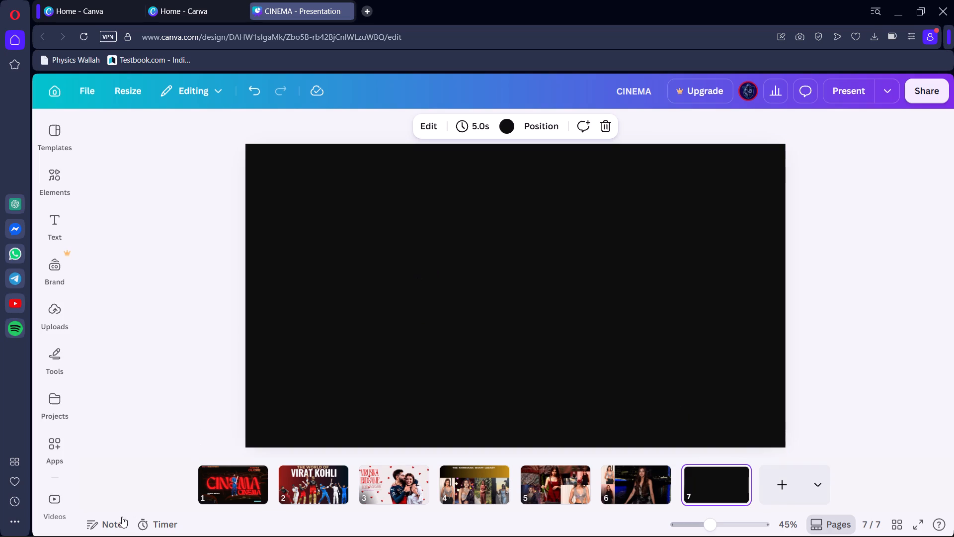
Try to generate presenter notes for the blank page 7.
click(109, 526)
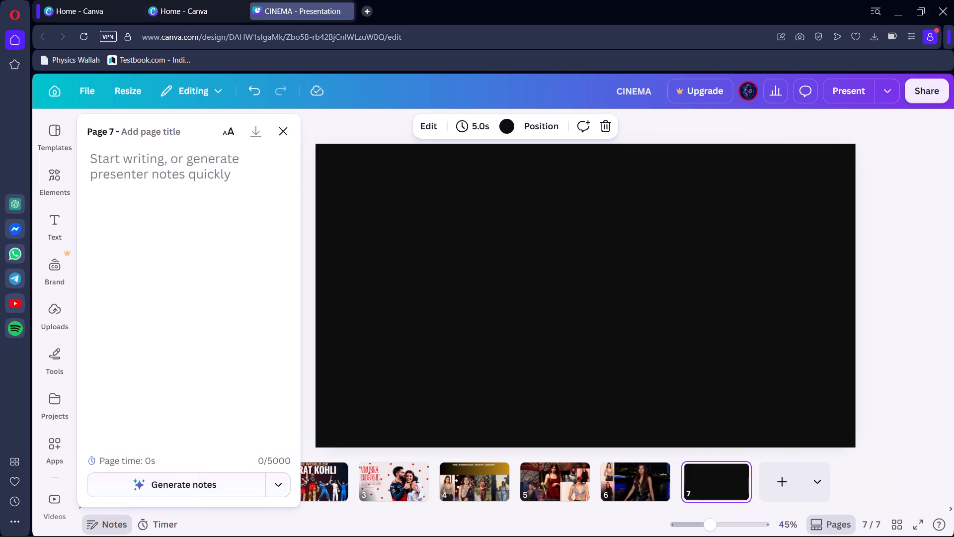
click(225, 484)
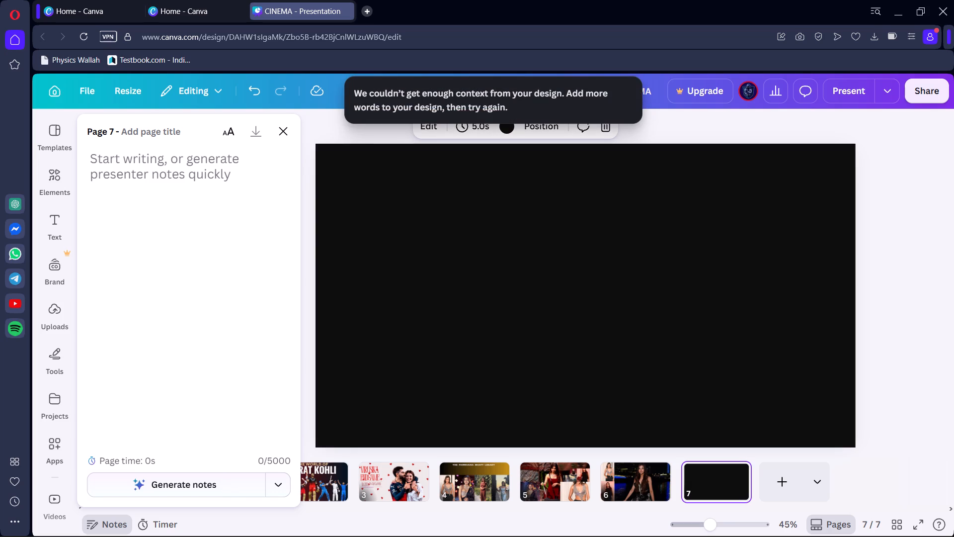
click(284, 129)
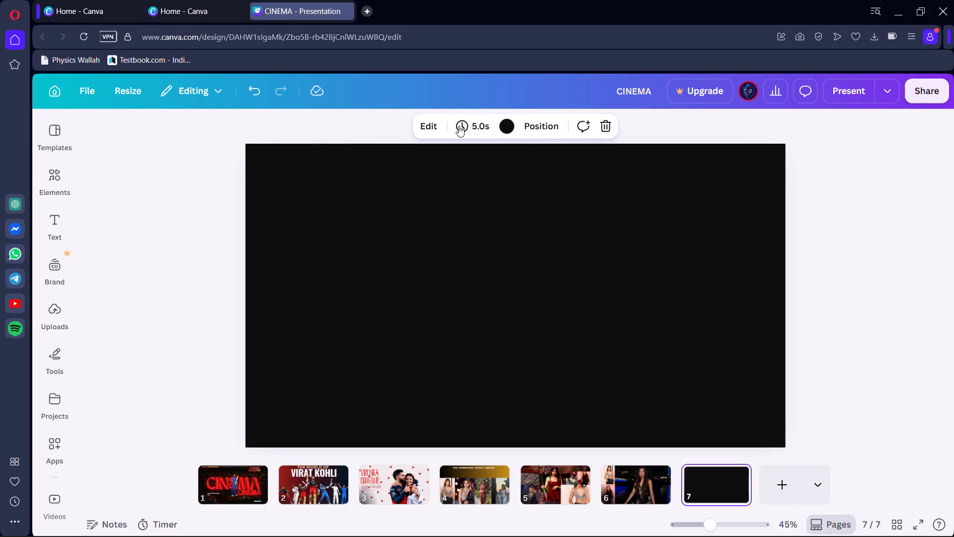
Set page 7's background to the red-to-dark linear gradient #9b2019, #4b1115, #001522.
click(505, 124)
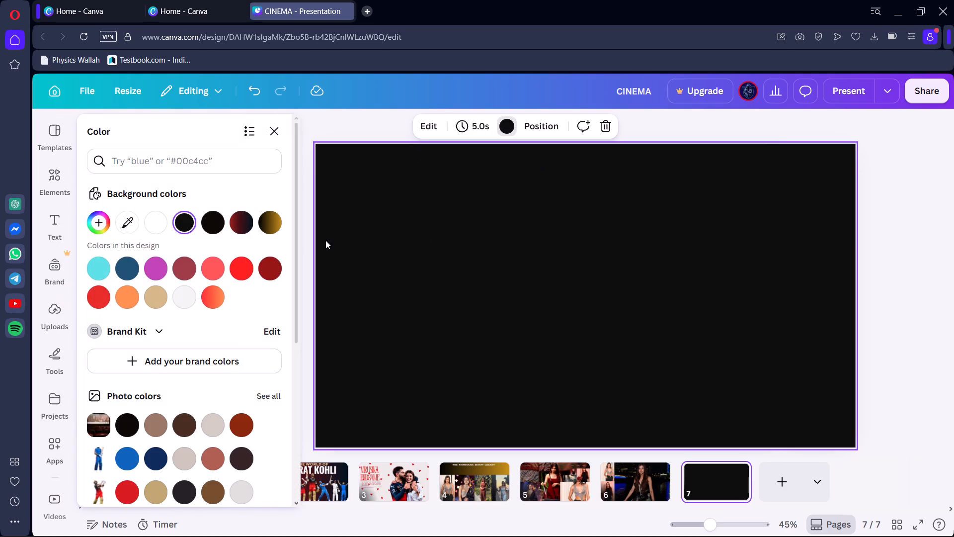
click(215, 267)
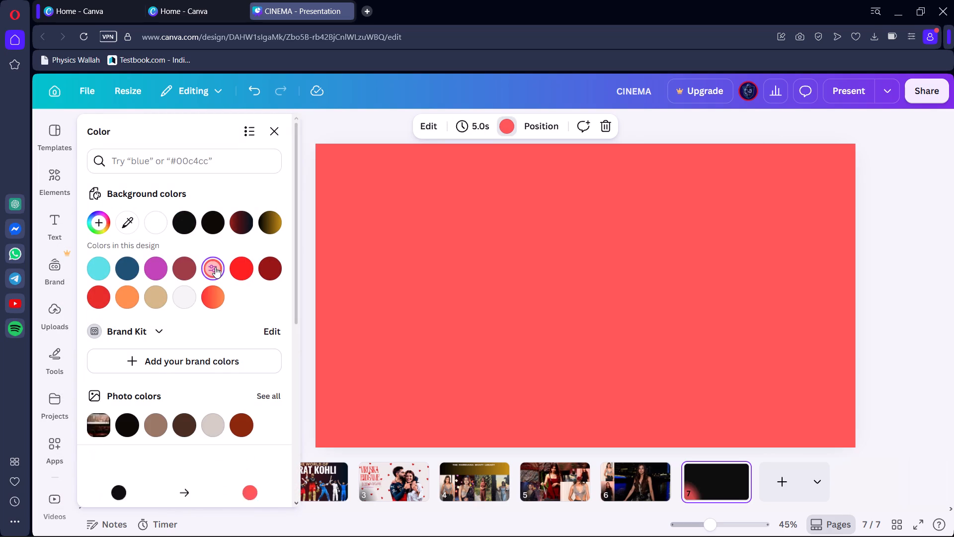
click(242, 221)
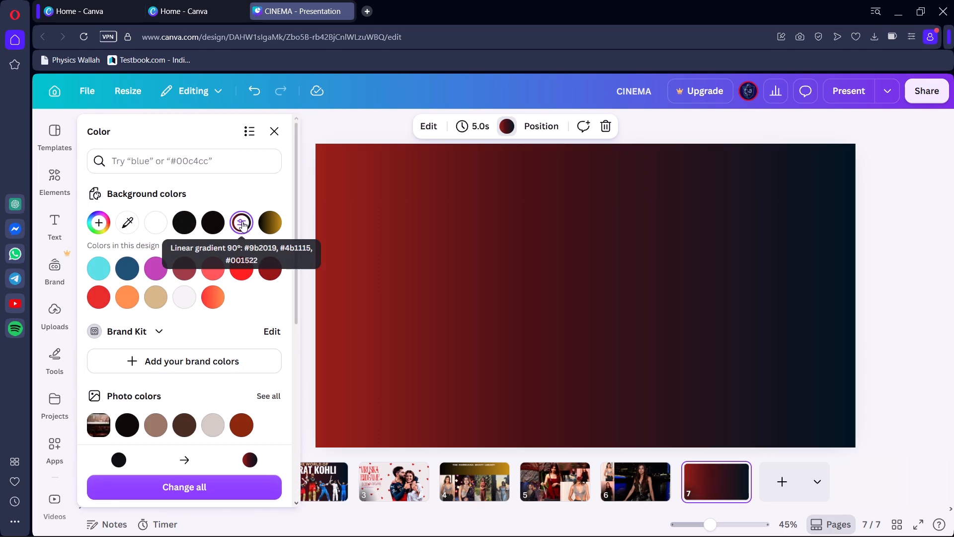
click(394, 292)
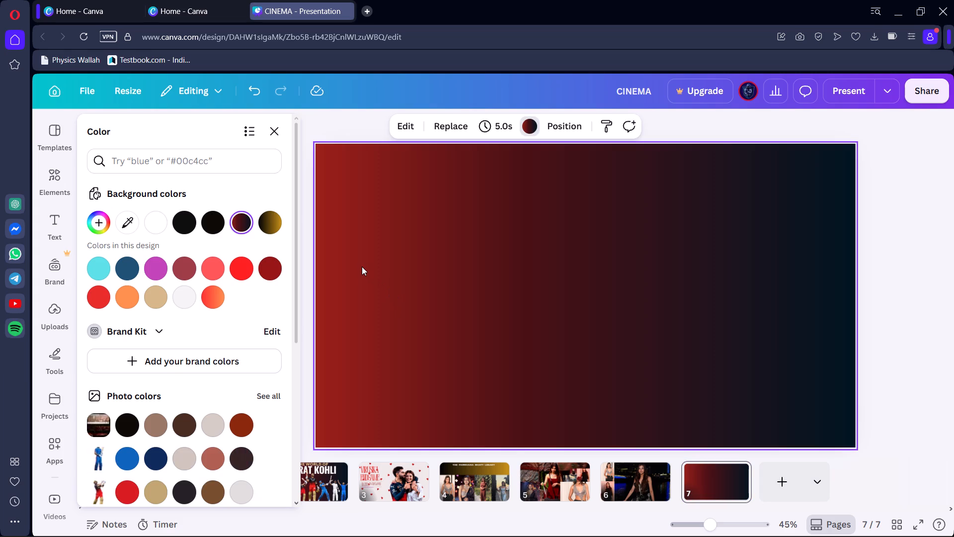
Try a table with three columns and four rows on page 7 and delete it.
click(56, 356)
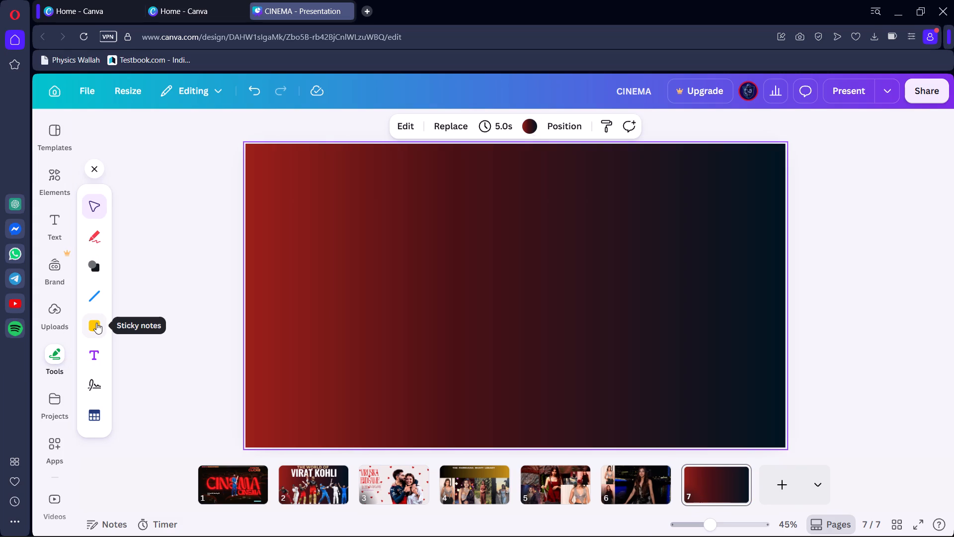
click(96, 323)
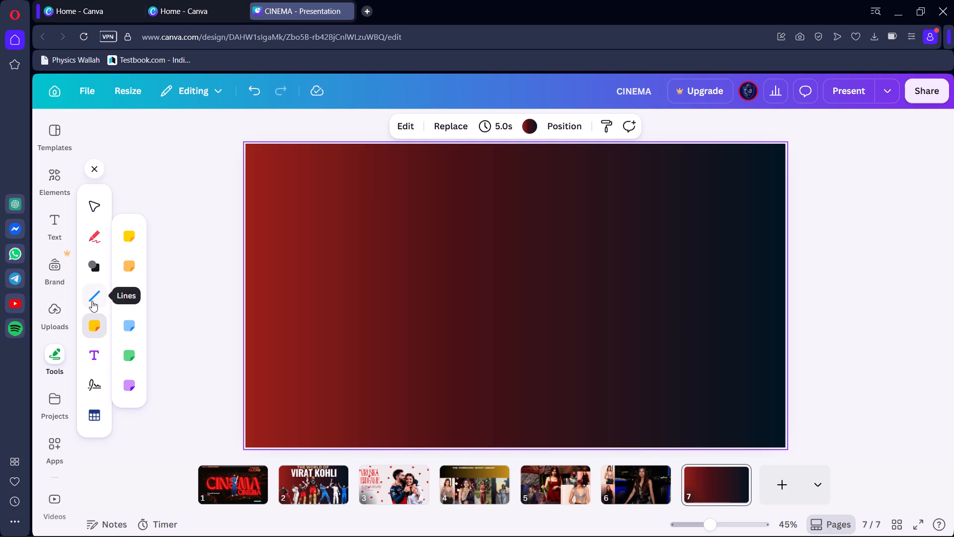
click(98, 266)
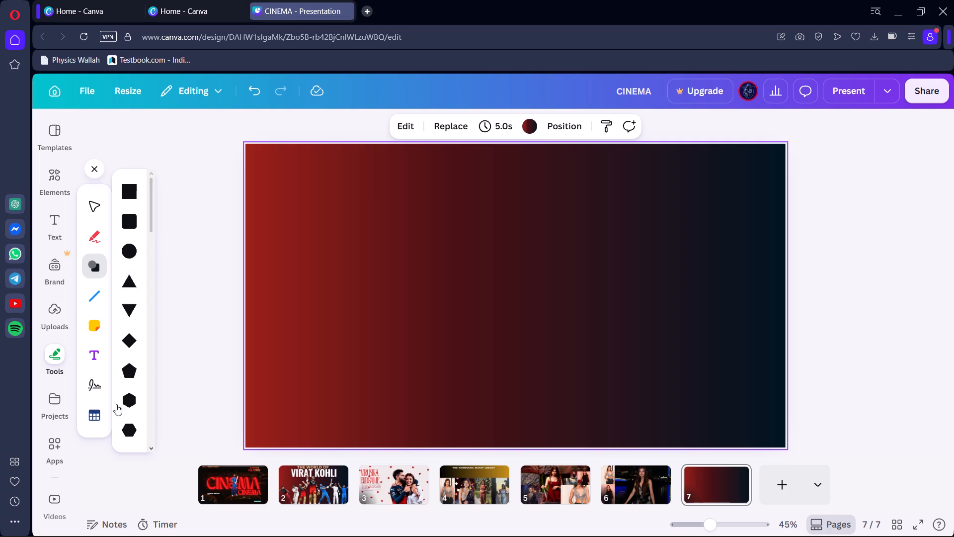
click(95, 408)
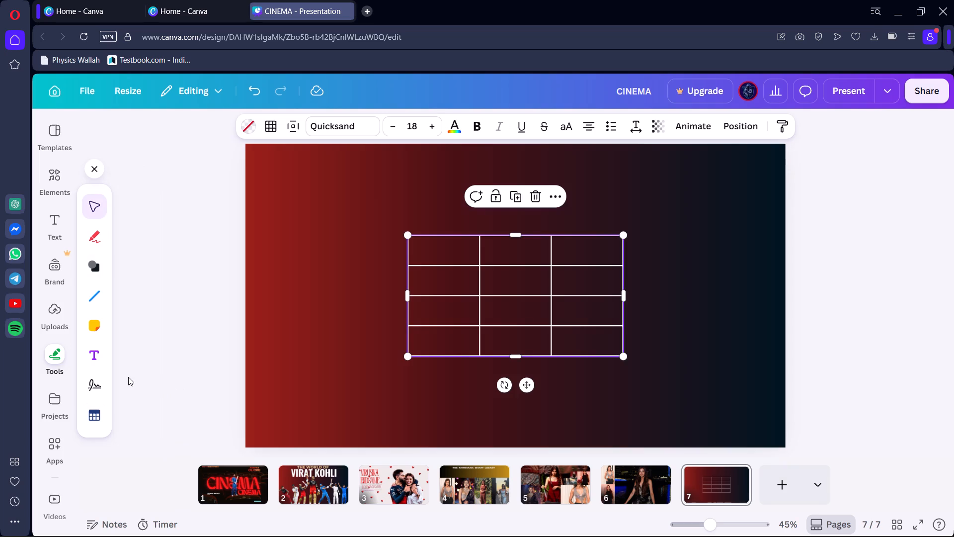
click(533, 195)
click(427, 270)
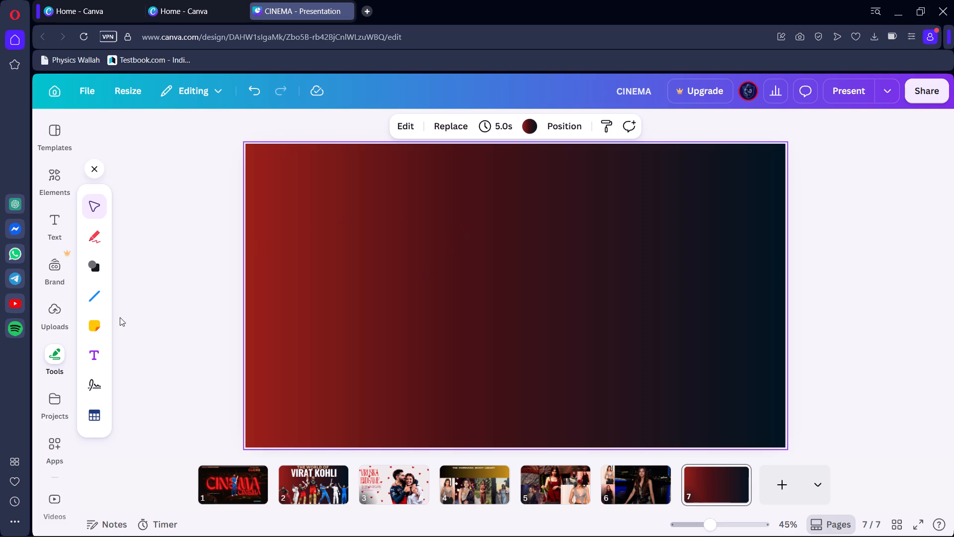
Look through the element library's categories and the full set of recently used elements.
click(54, 177)
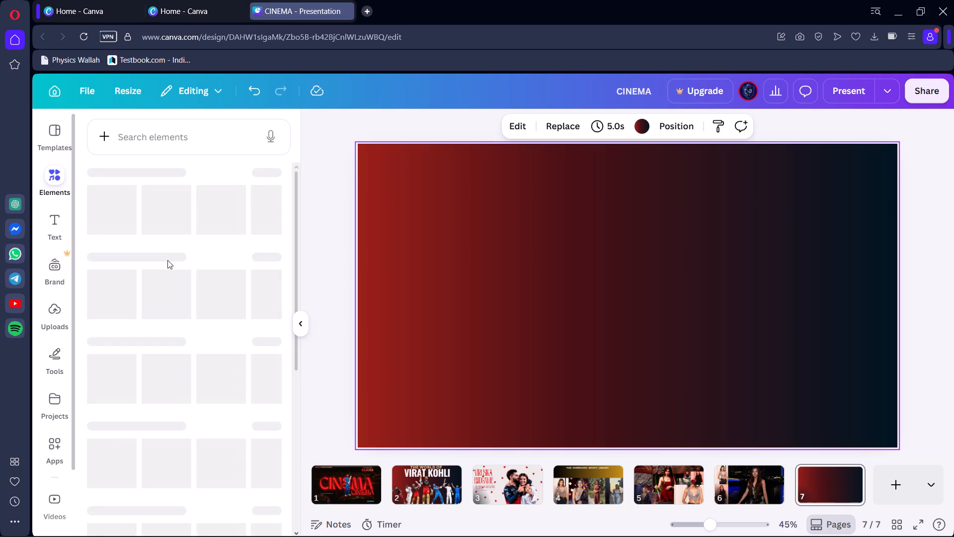
scroll(197, 359, down, 1)
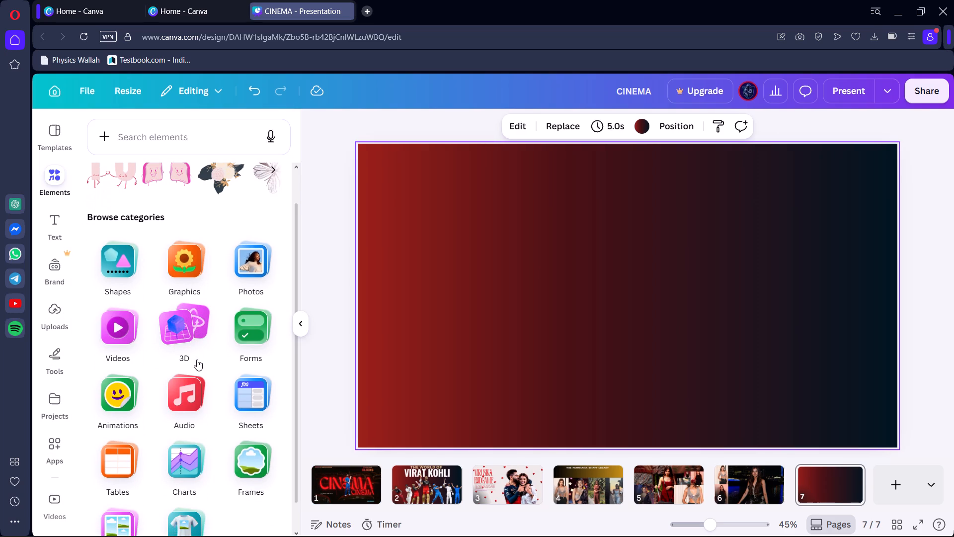
scroll(197, 359, down, 3)
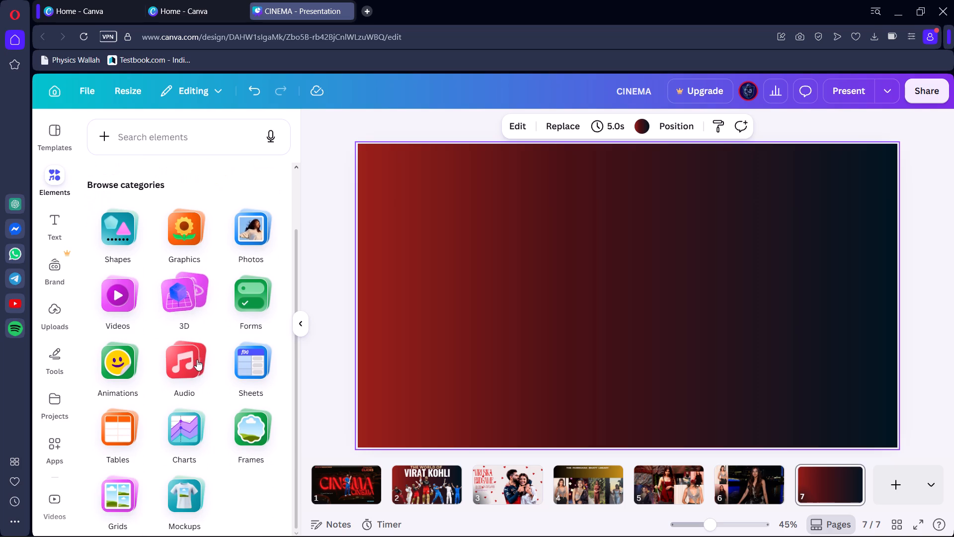
scroll(197, 359, down, 1)
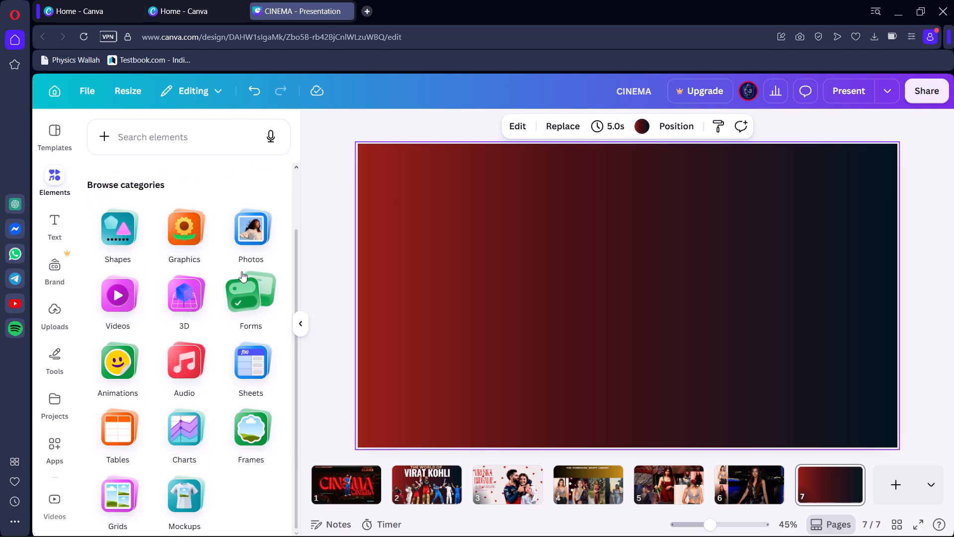
scroll(241, 271, up, 4)
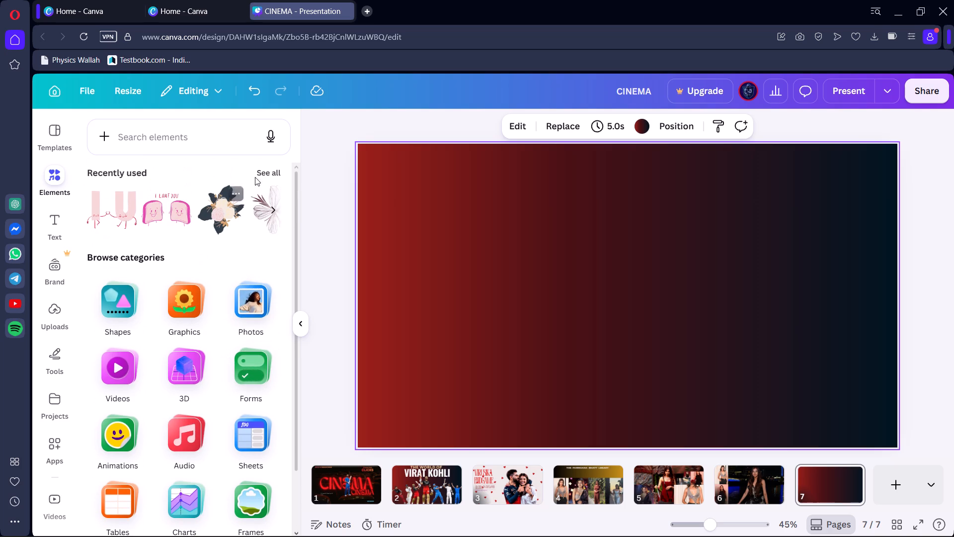
click(270, 174)
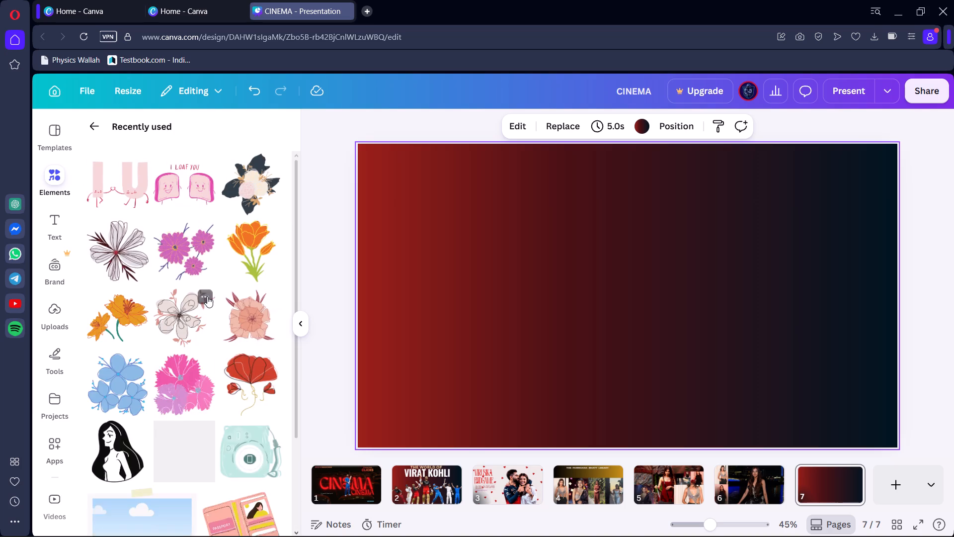
scroll(207, 296, down, 4)
scroll(207, 296, up, 6)
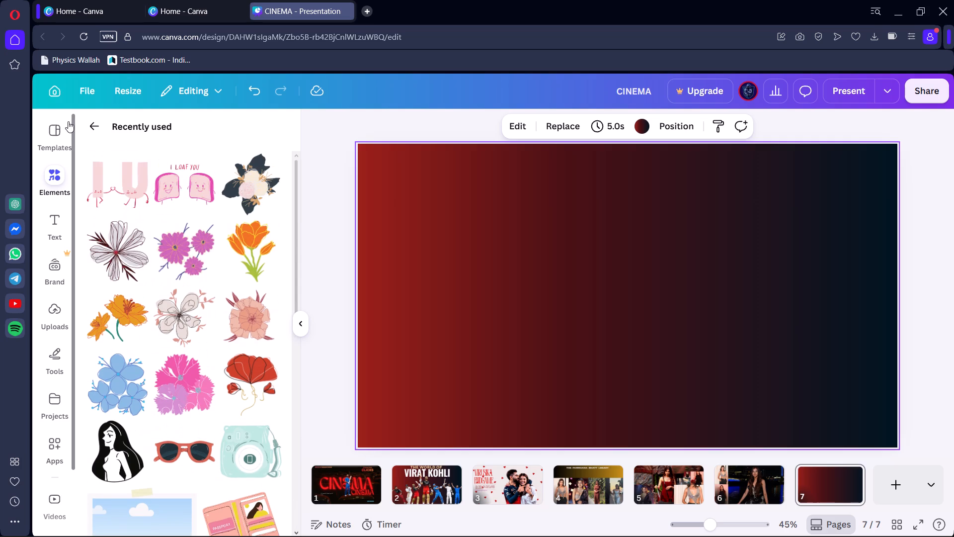
click(93, 123)
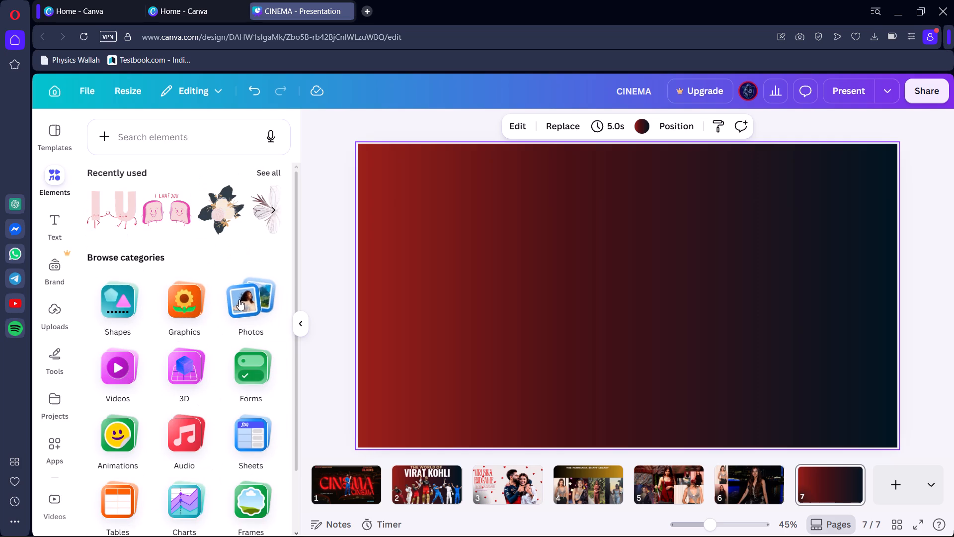
Add the torn brown crumpled paper strip from the trending photos to page 7.
click(241, 300)
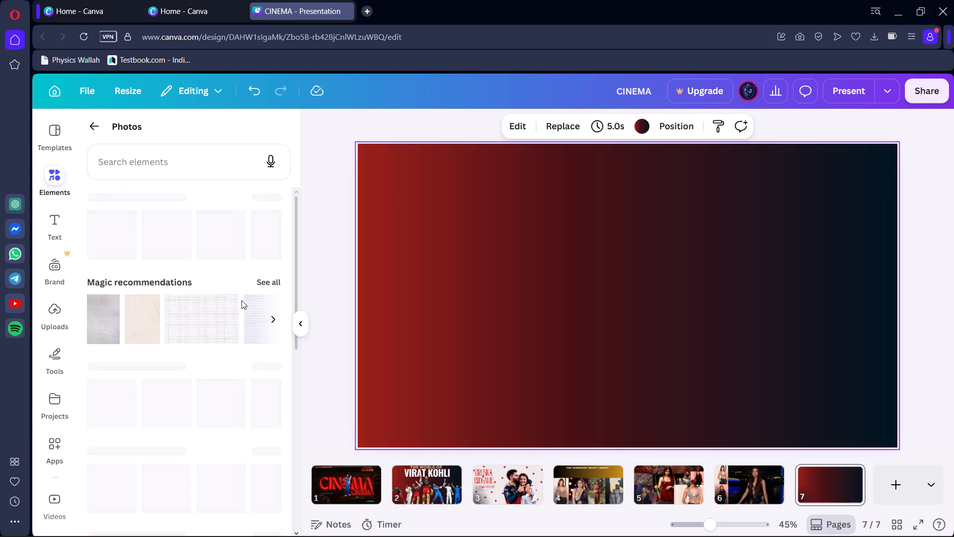
scroll(225, 365, down, 2)
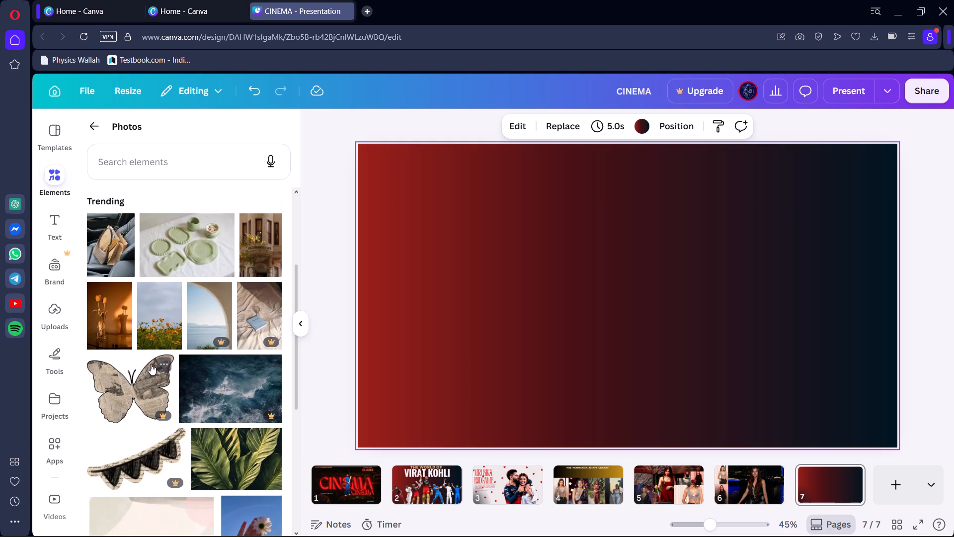
scroll(151, 364, down, 2)
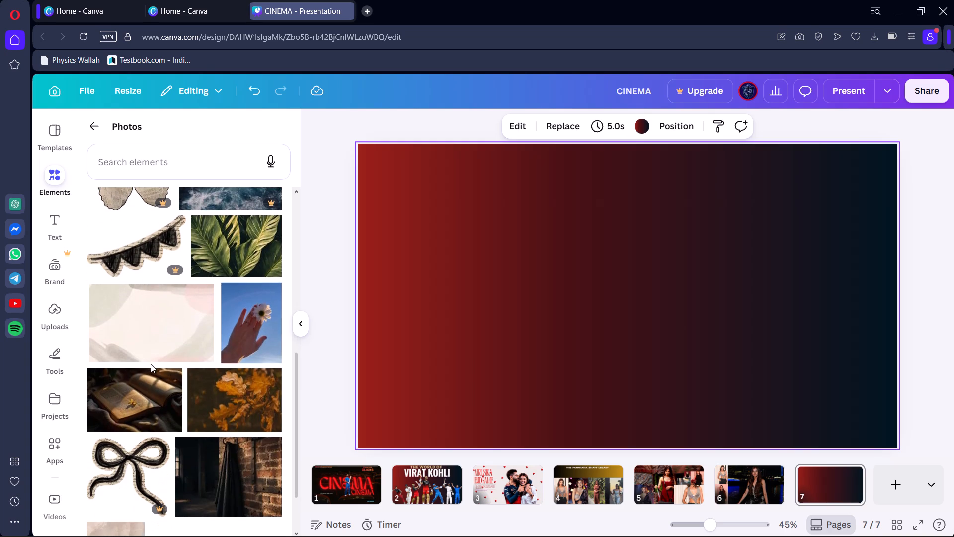
scroll(151, 364, down, 4)
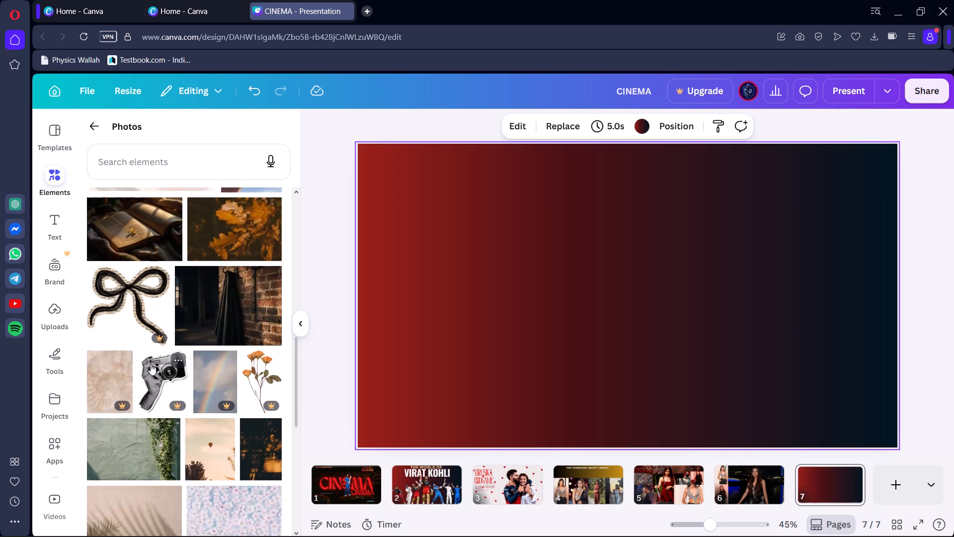
scroll(151, 364, down, 1)
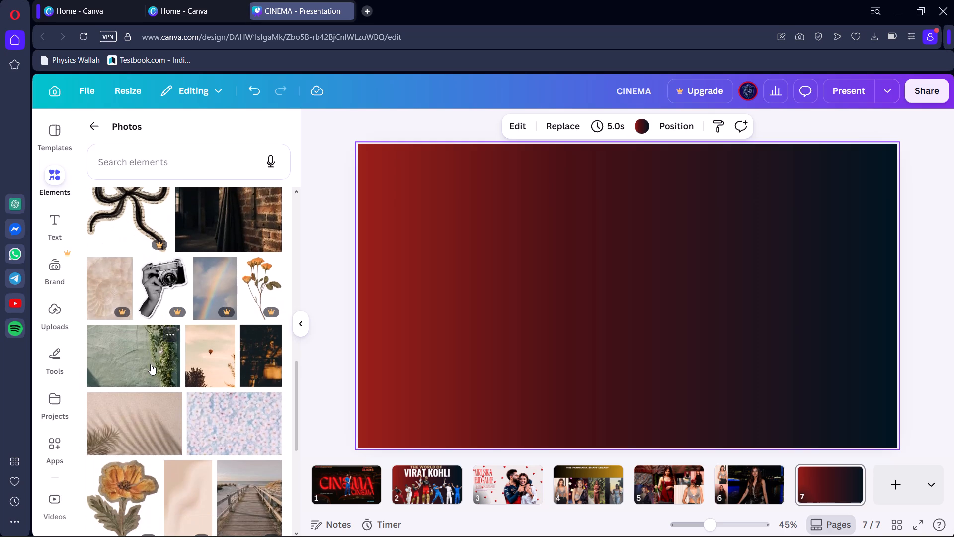
scroll(151, 364, down, 1)
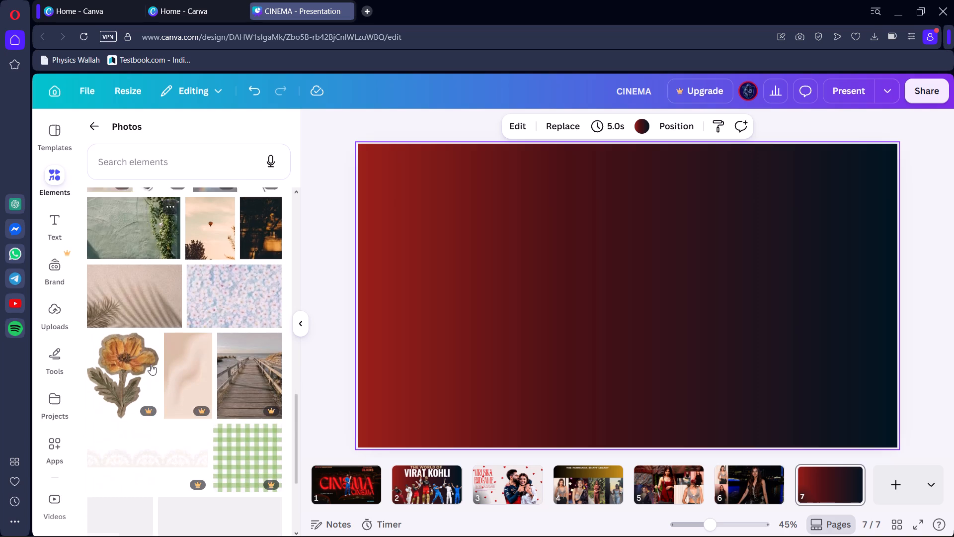
scroll(151, 364, down, 2)
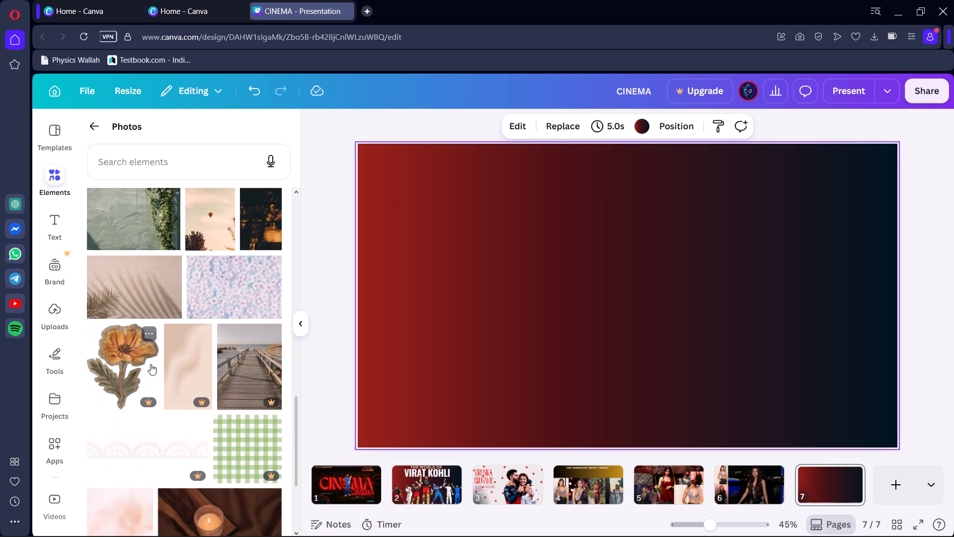
scroll(151, 364, down, 3)
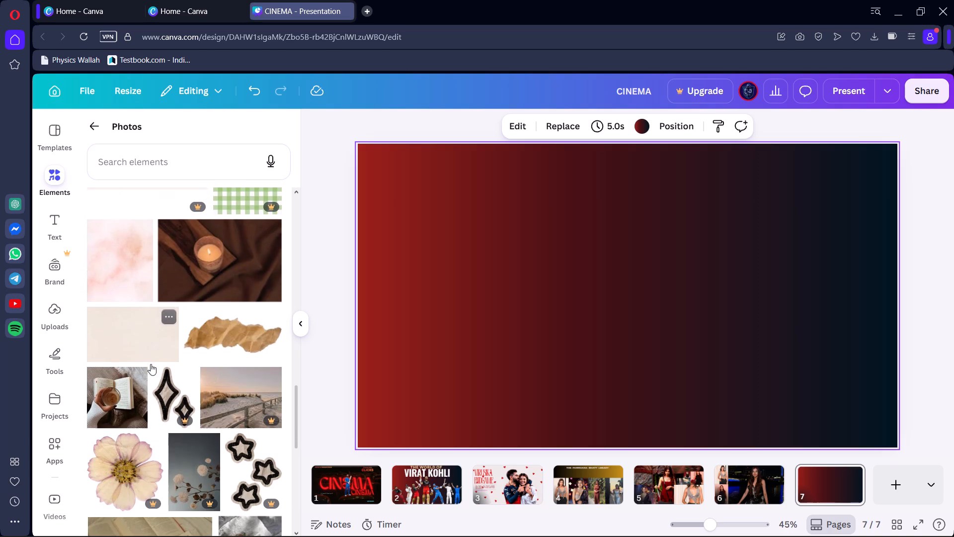
scroll(151, 364, down, 2)
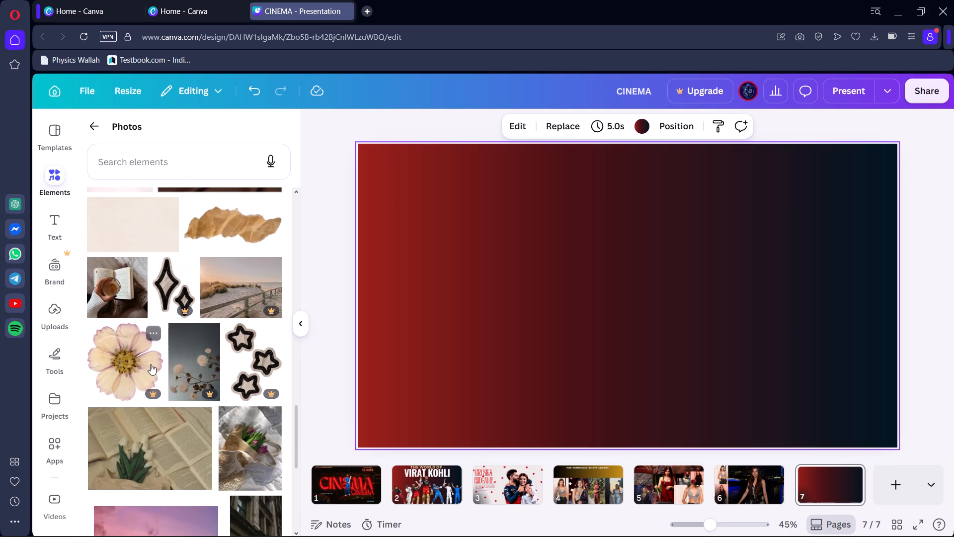
click(232, 227)
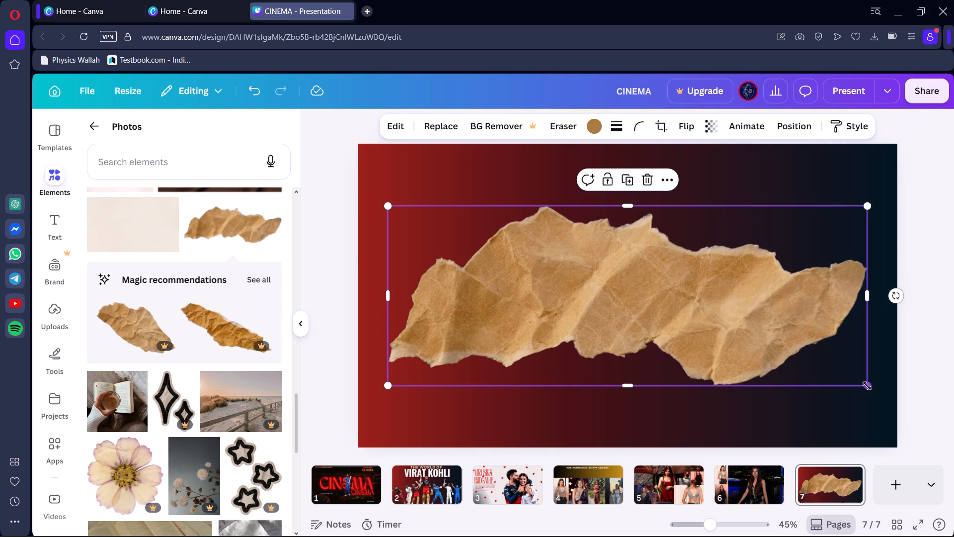
Shrink the brown torn paper strip to about 962 by 361 px and place it in page 7's bottom-left corner, partly off the page.
drag(866, 385, 650, 325)
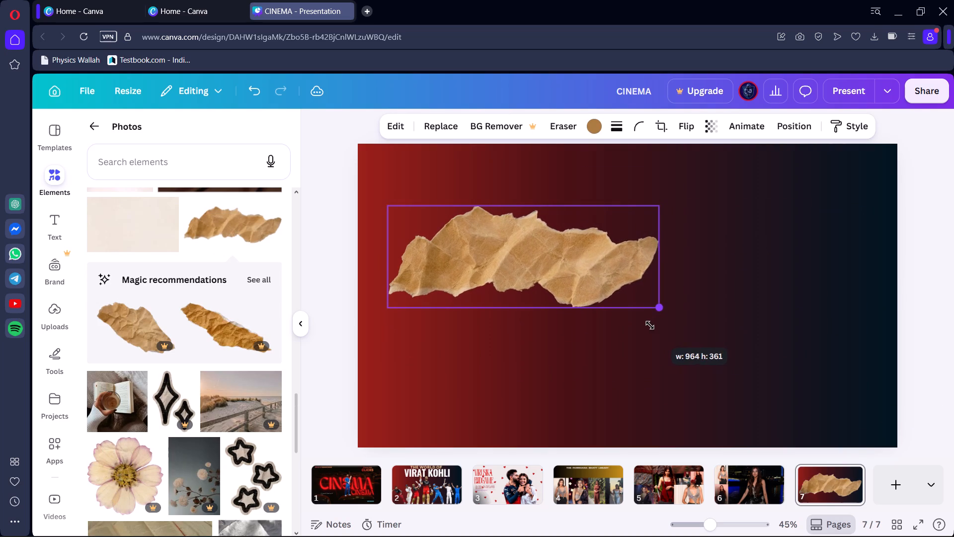
drag(650, 325, 650, 325)
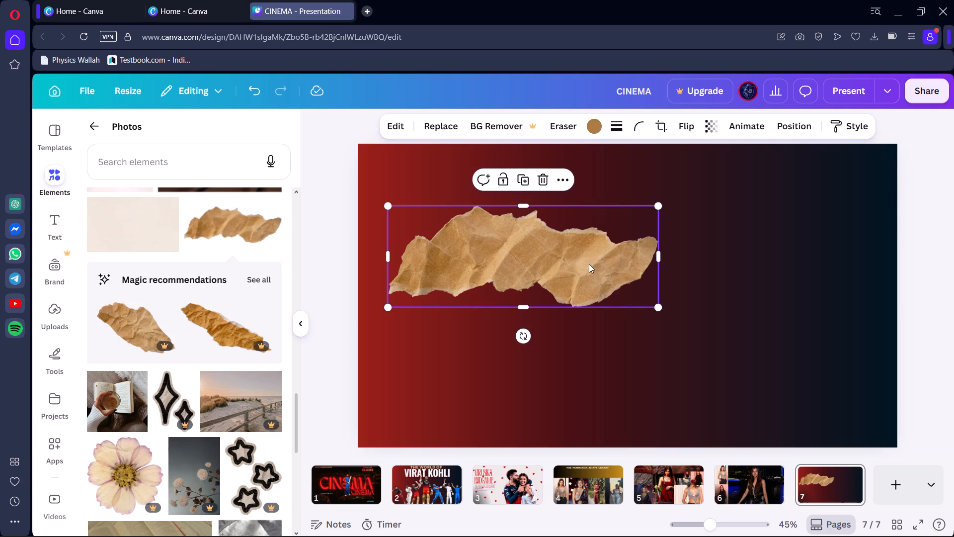
drag(552, 253, 532, 302)
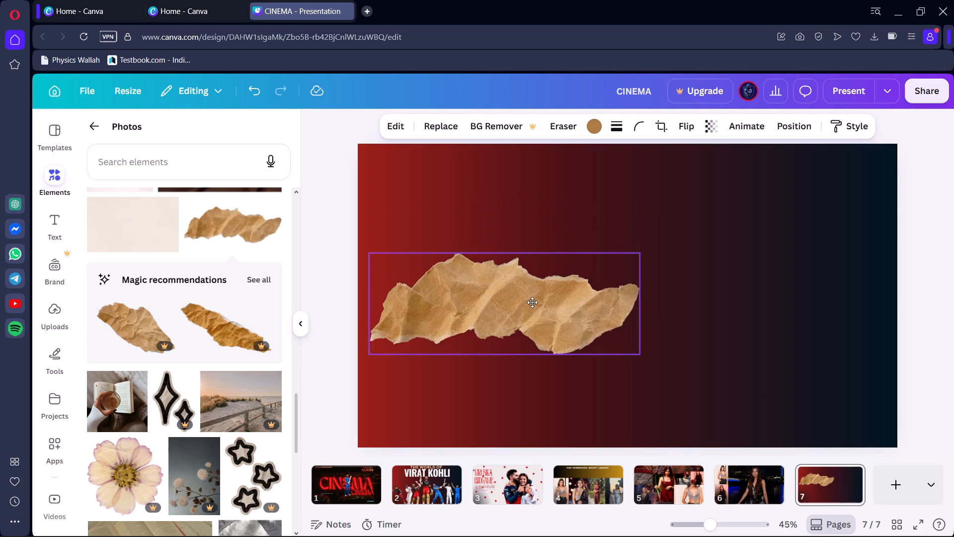
drag(532, 302, 503, 420)
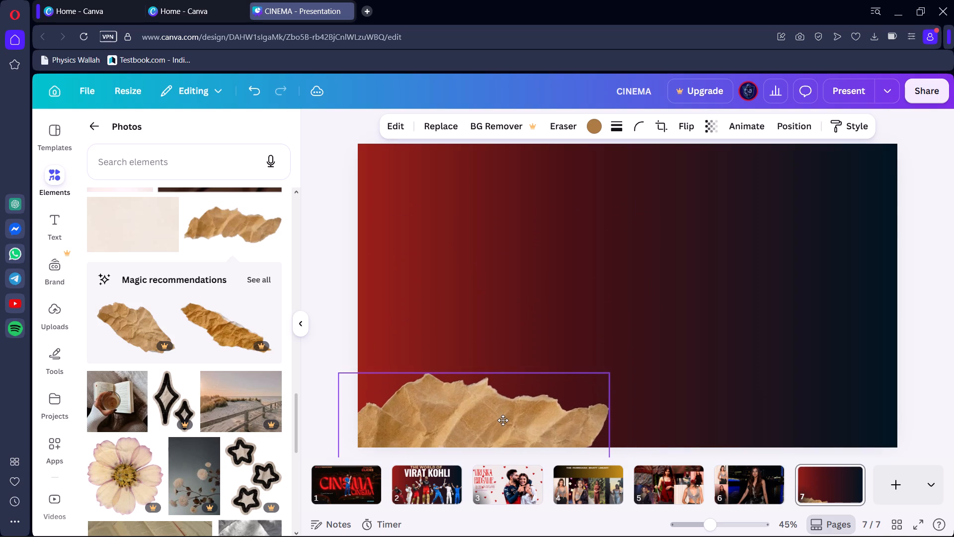
drag(503, 420, 509, 423)
click(579, 281)
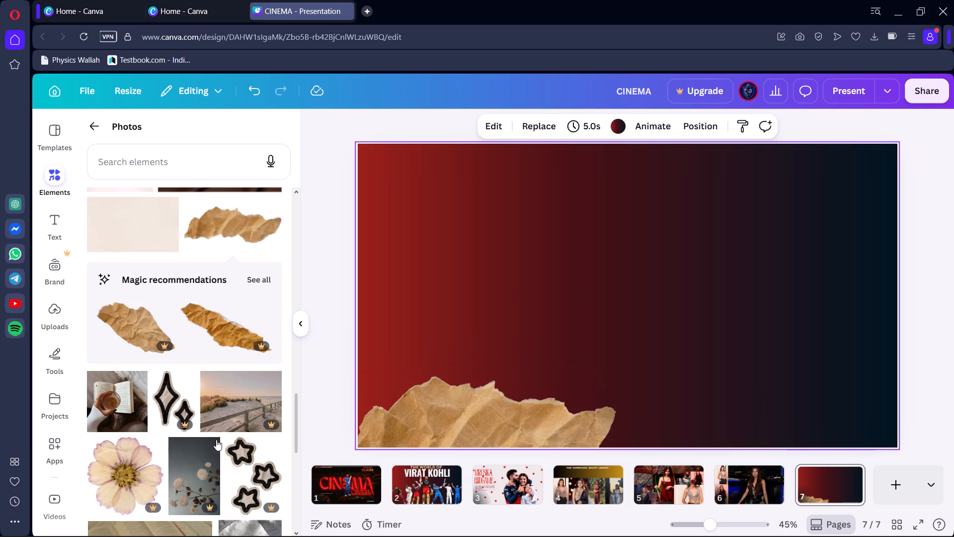
Look through the trending photos for more paper or decorative elements suitable for page 7.
scroll(214, 441, down, 4)
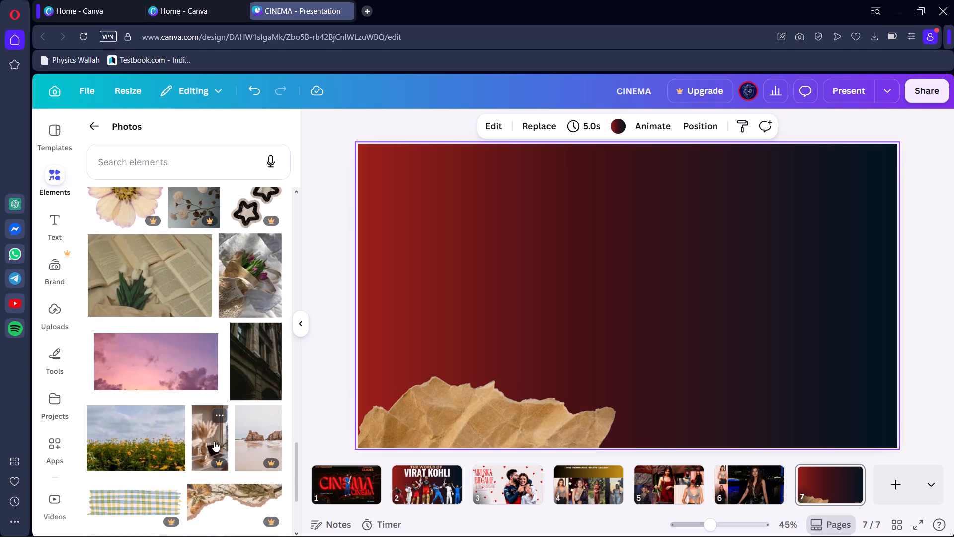
scroll(214, 441, down, 3)
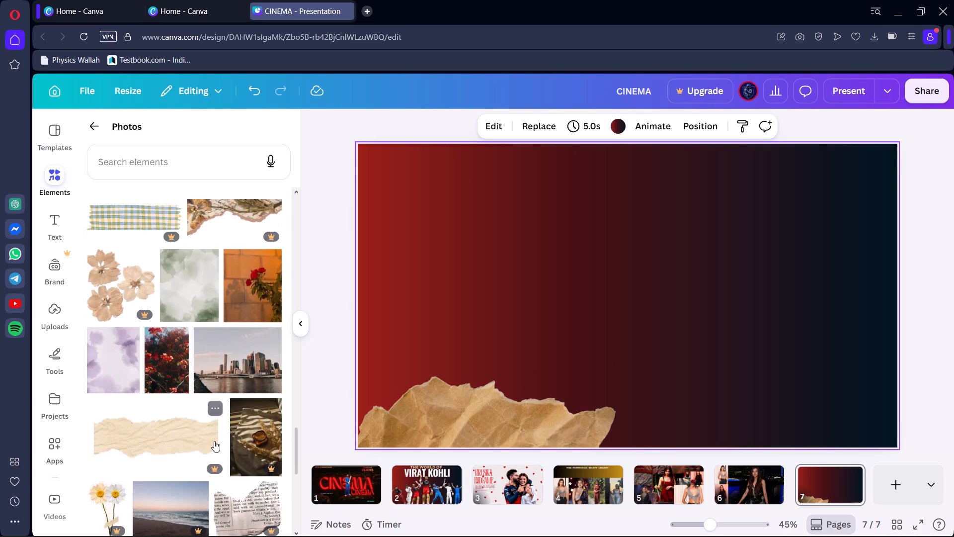
scroll(214, 441, down, 3)
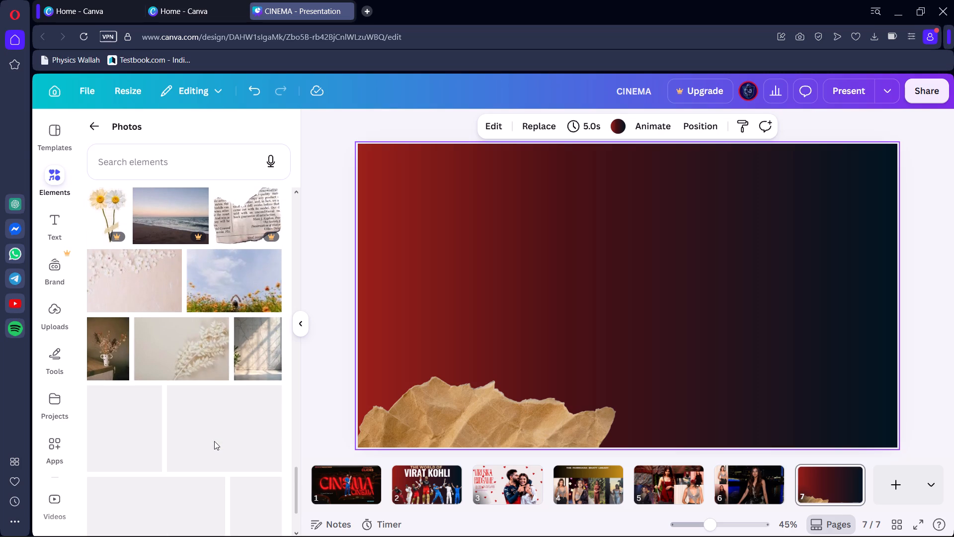
scroll(214, 441, down, 2)
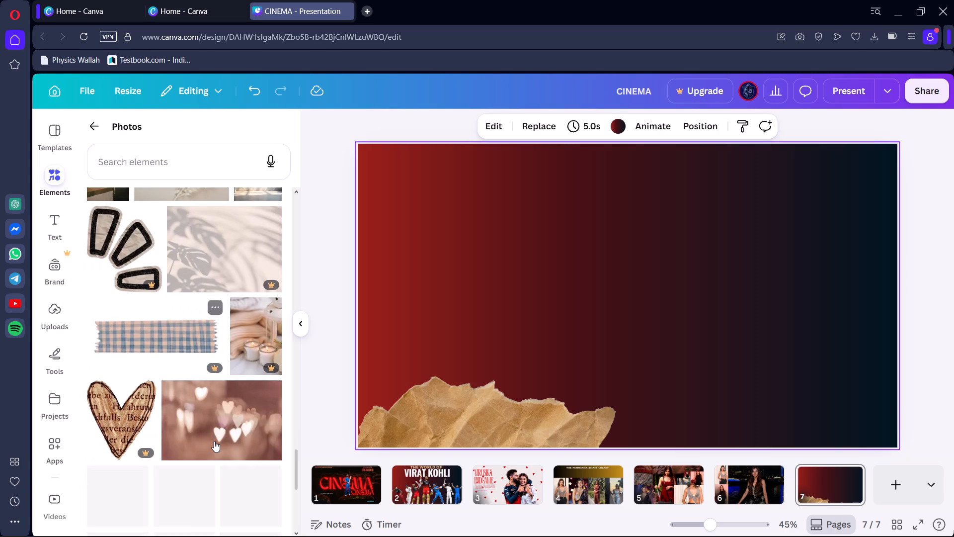
scroll(214, 441, down, 2)
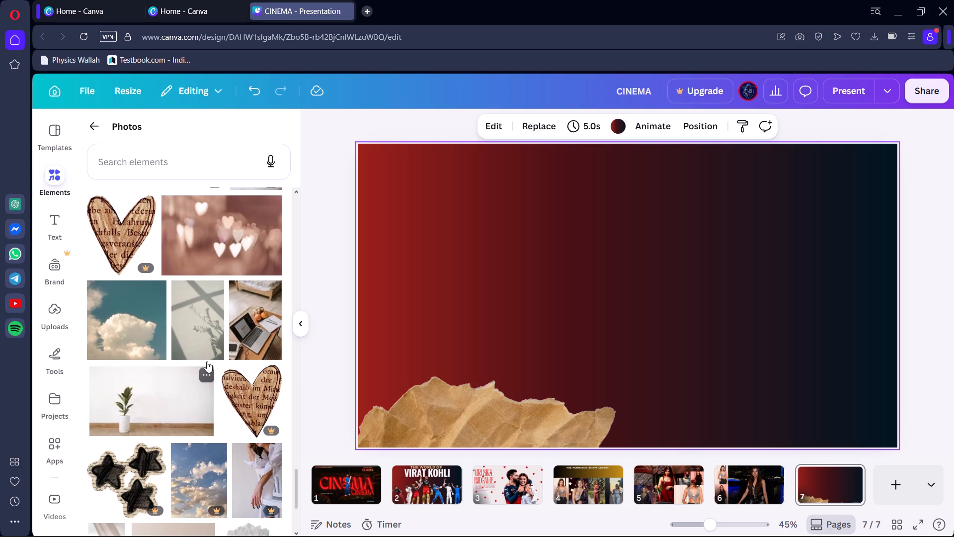
scroll(207, 361, down, 1)
scroll(199, 464, down, 1)
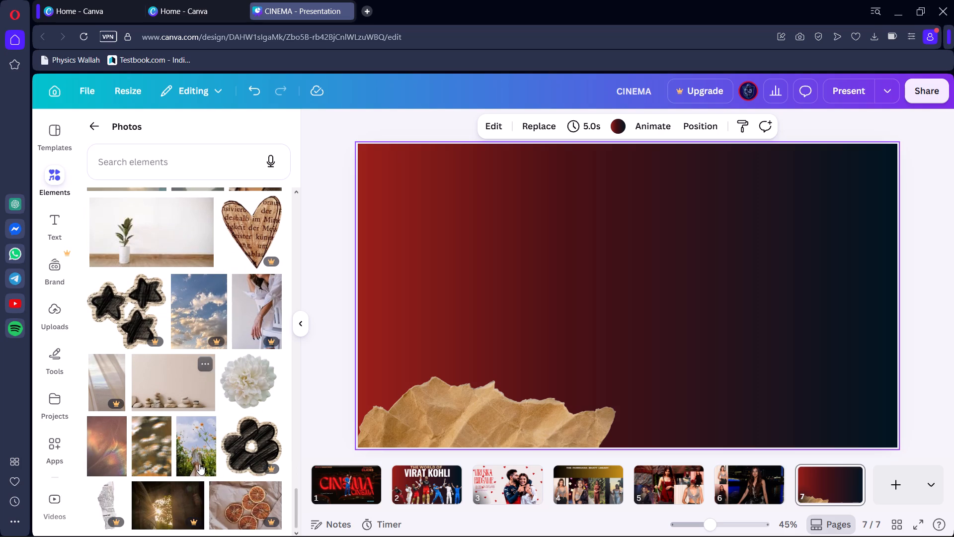
scroll(199, 464, down, 2)
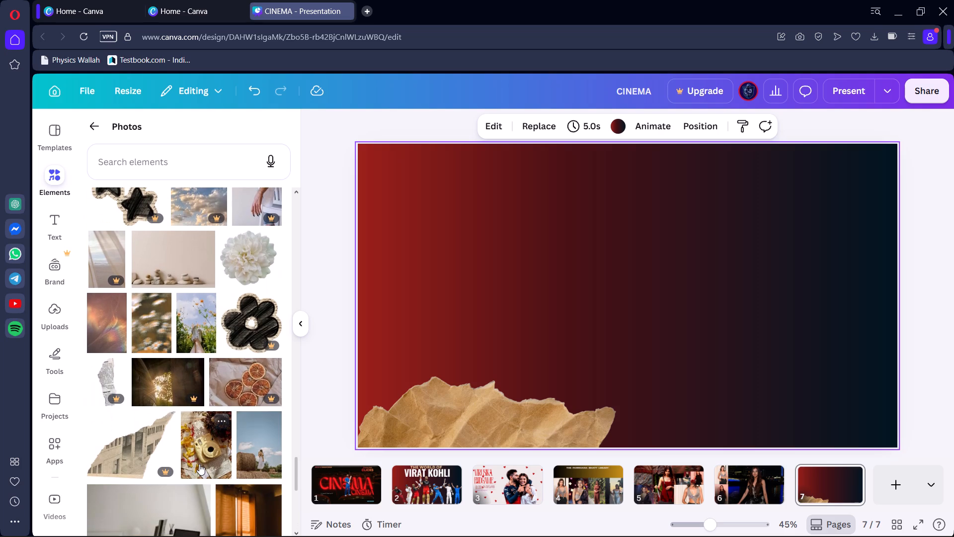
scroll(199, 464, down, 1)
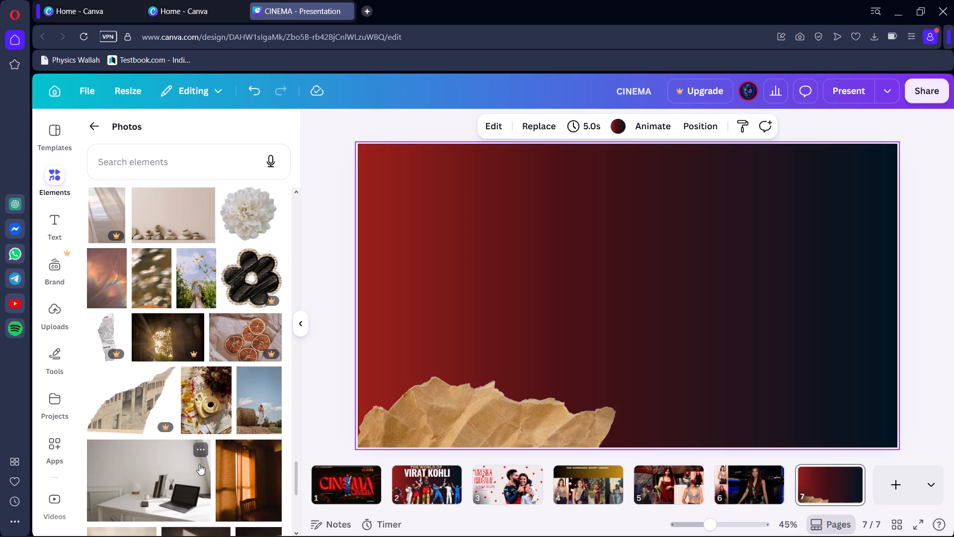
scroll(199, 464, down, 2)
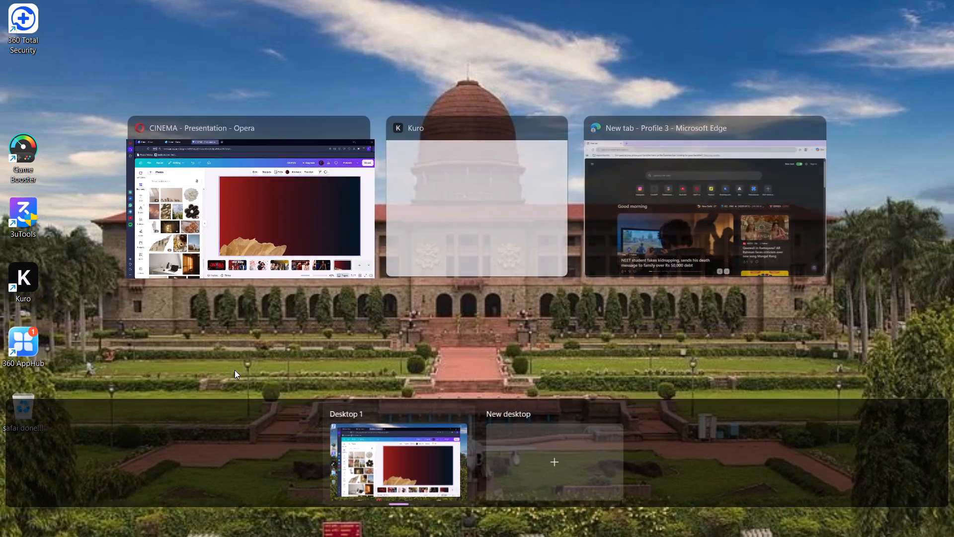
click(315, 198)
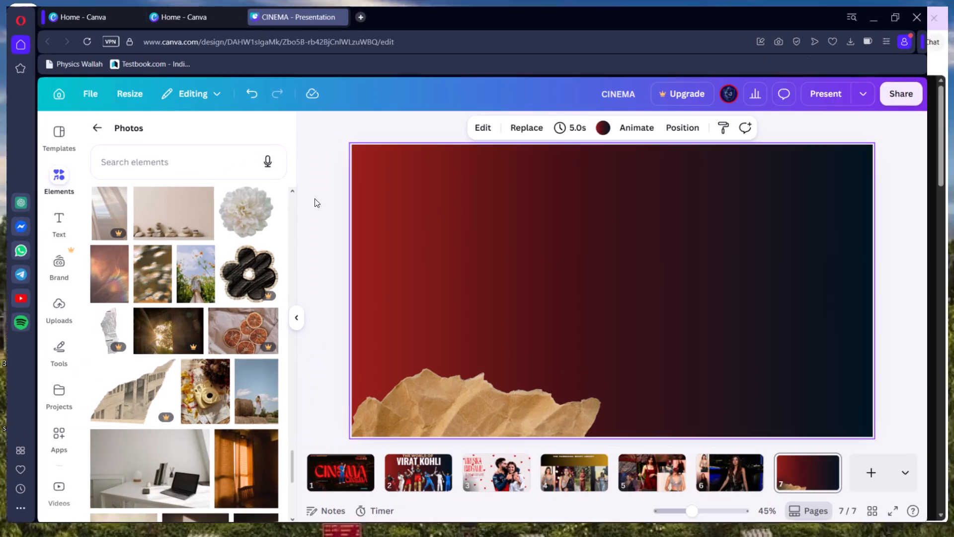
scroll(219, 403, down, 3)
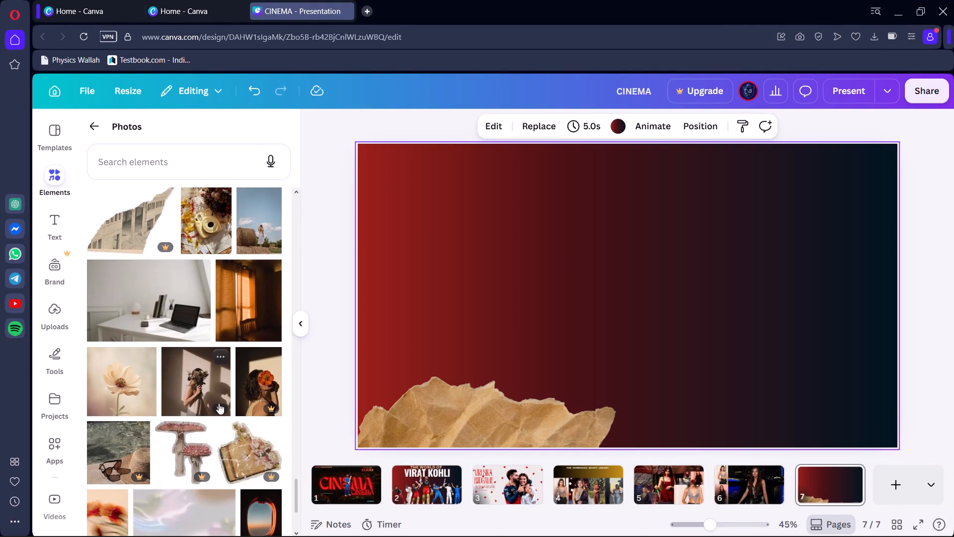
scroll(219, 403, down, 3)
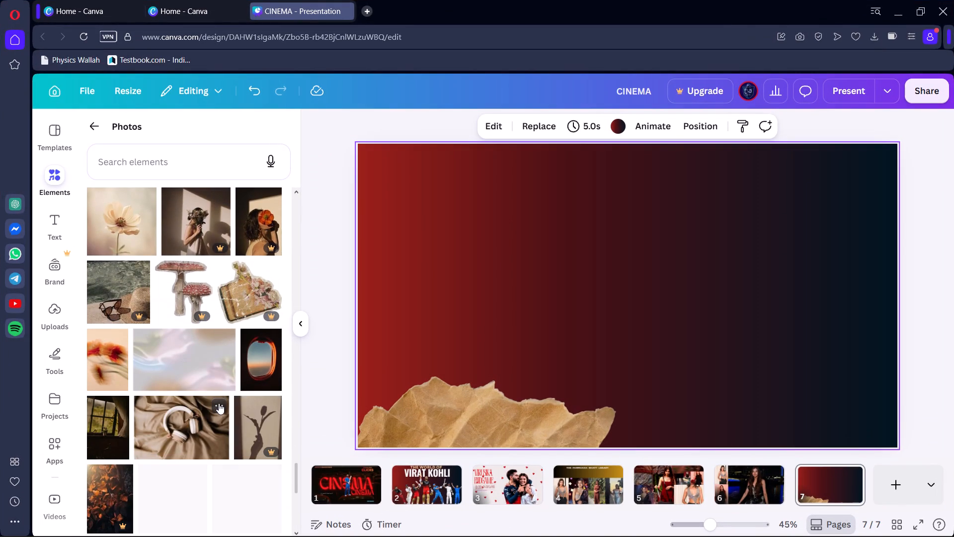
Add the cream crumpled paper square, the first of all the recommended elements, to page 7.
click(94, 124)
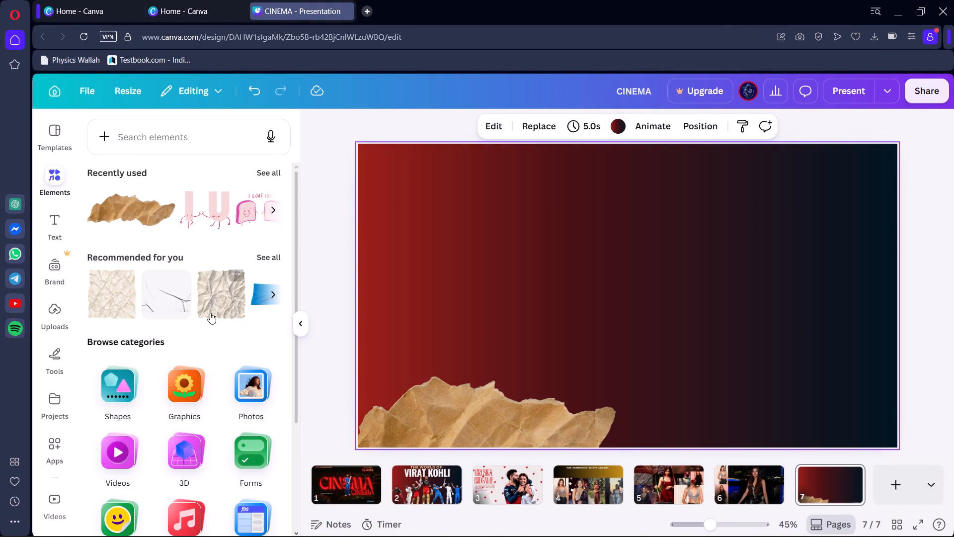
click(272, 291)
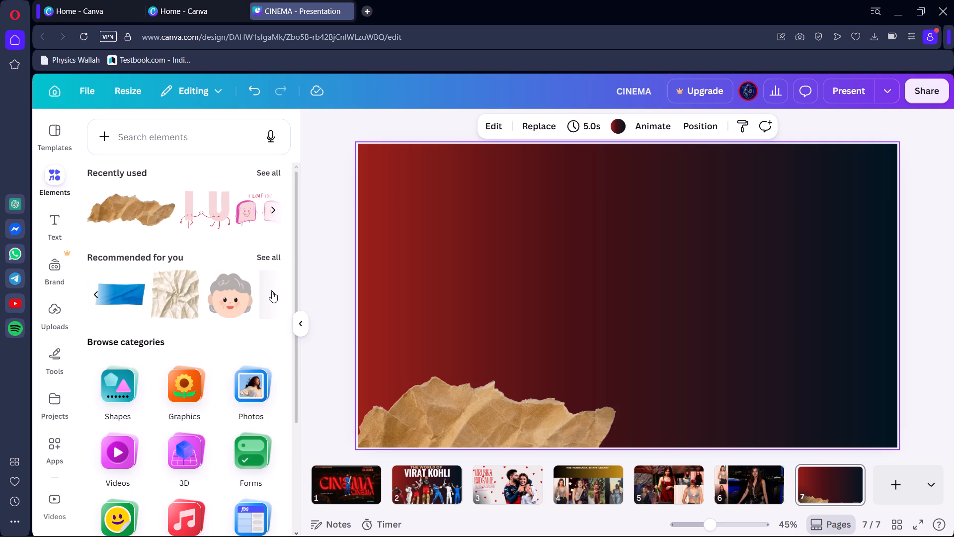
click(272, 291)
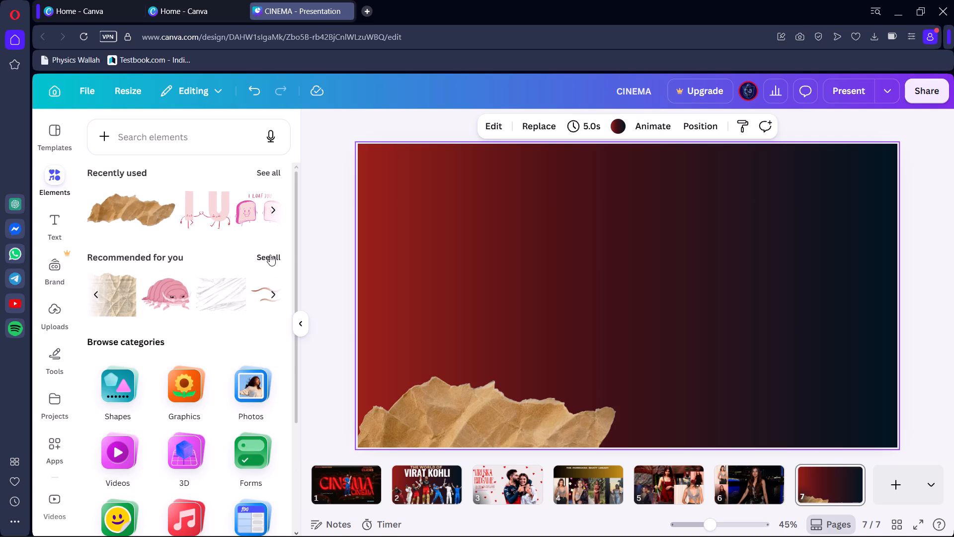
click(270, 254)
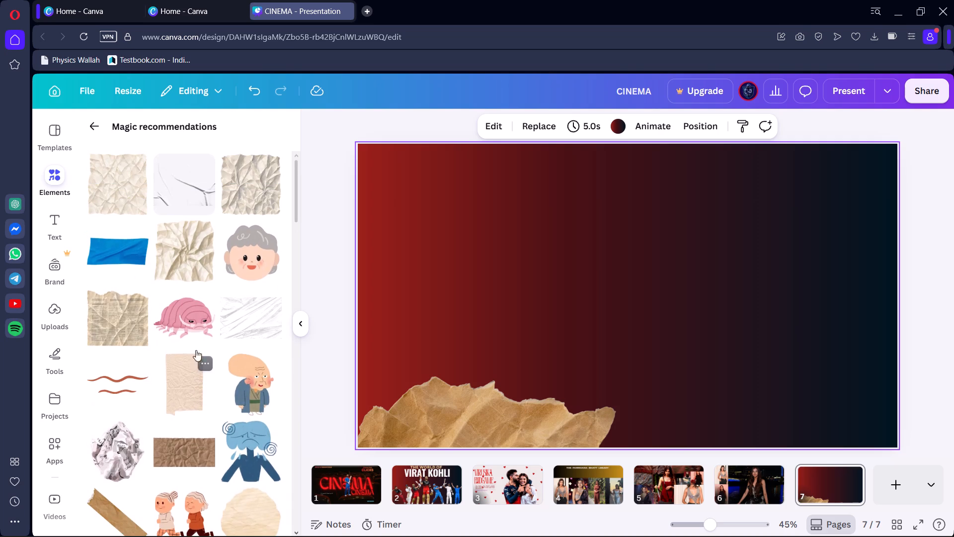
click(121, 179)
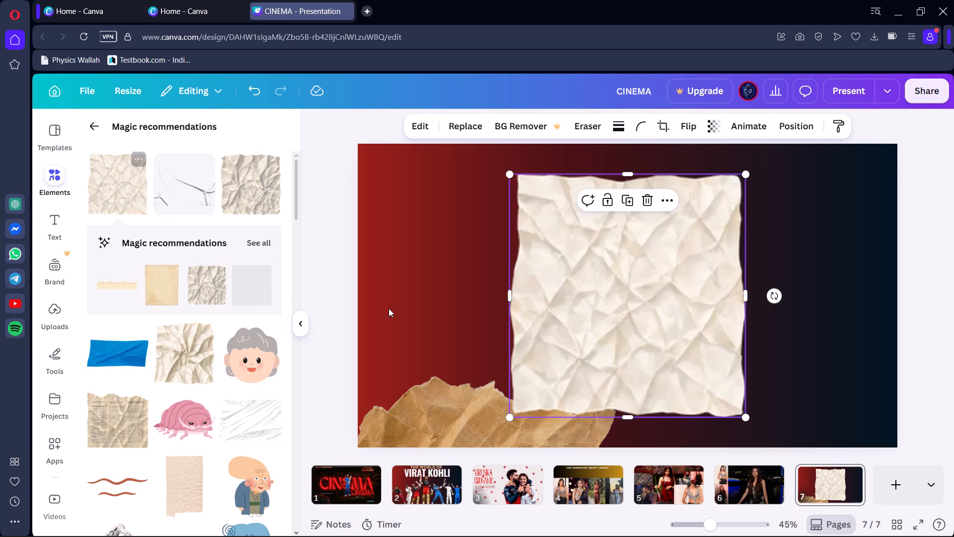
Enlarge the cream crumpled paper to about 1,420 by 1,168 px, extending past the page's top, bottom and right edges.
drag(745, 420, 814, 479)
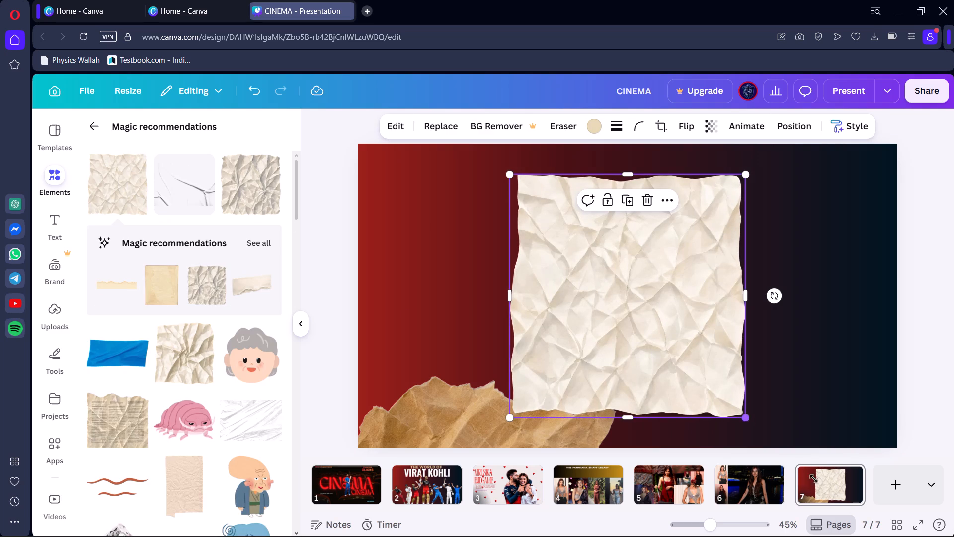
drag(814, 479, 777, 465)
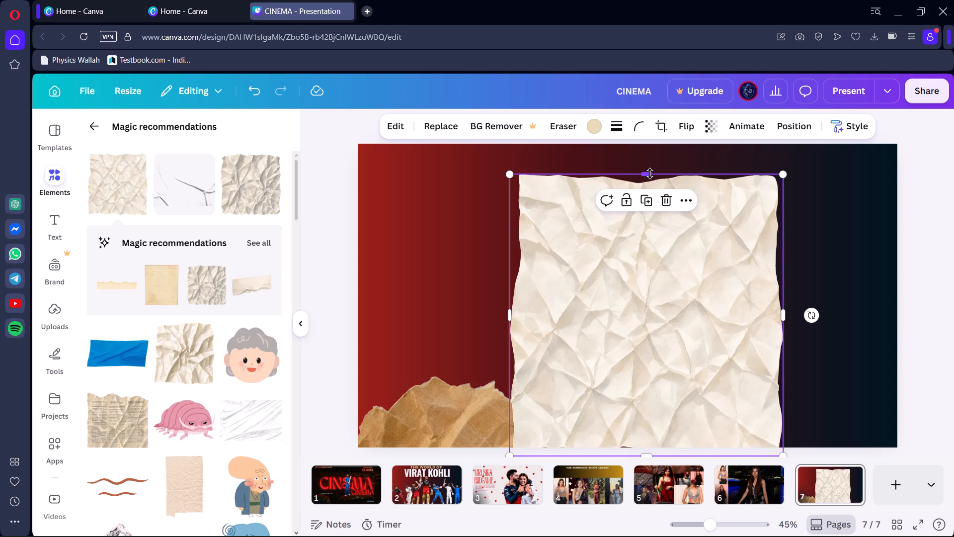
drag(650, 174, 644, 142)
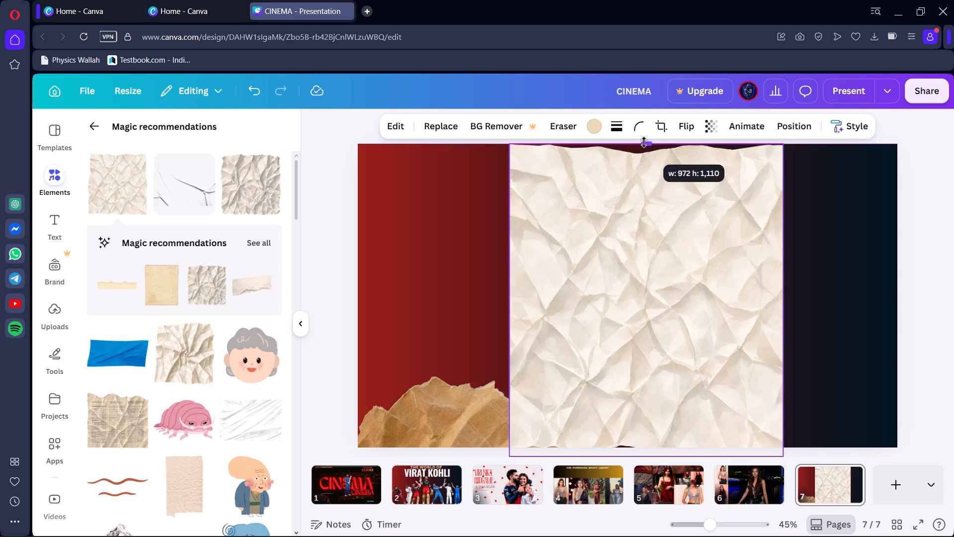
drag(644, 142, 642, 127)
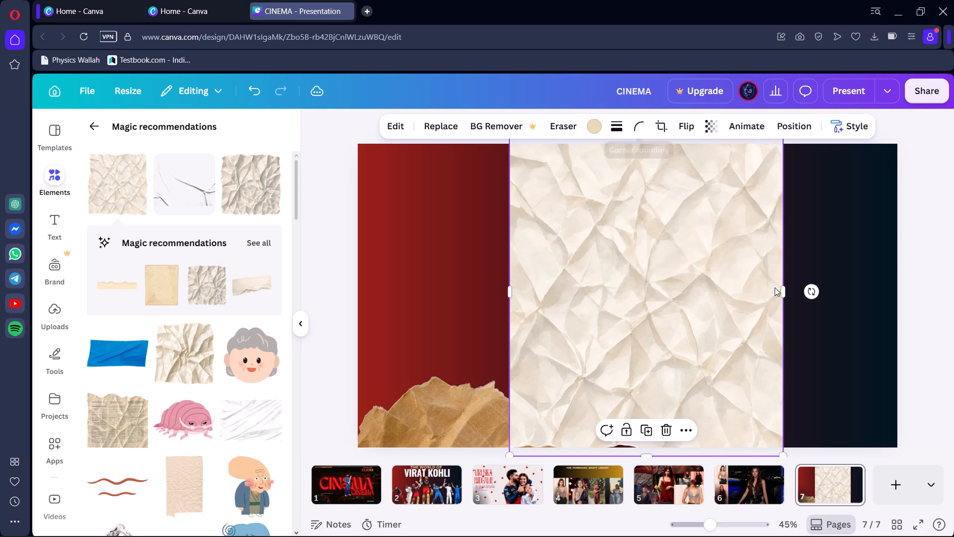
drag(786, 289, 878, 291)
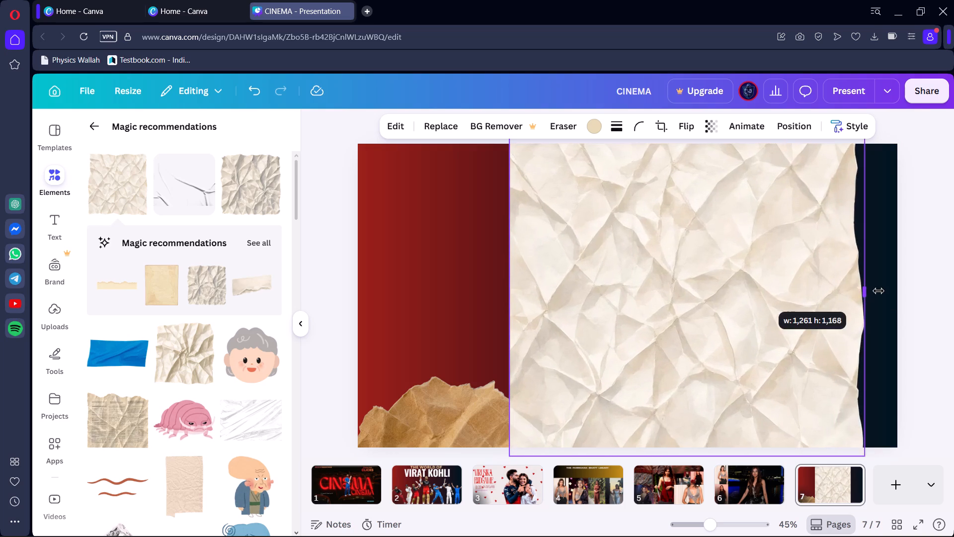
drag(878, 291, 909, 290)
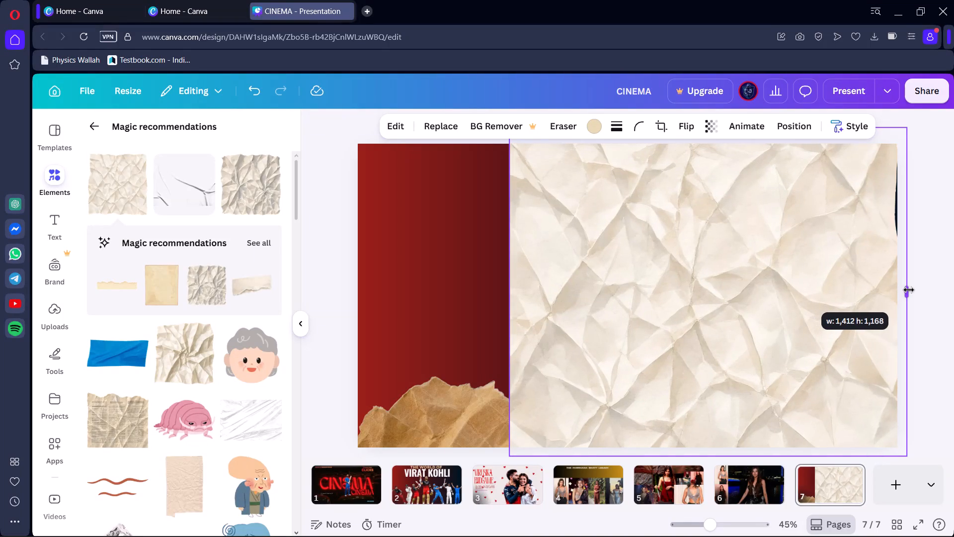
drag(909, 290, 911, 285)
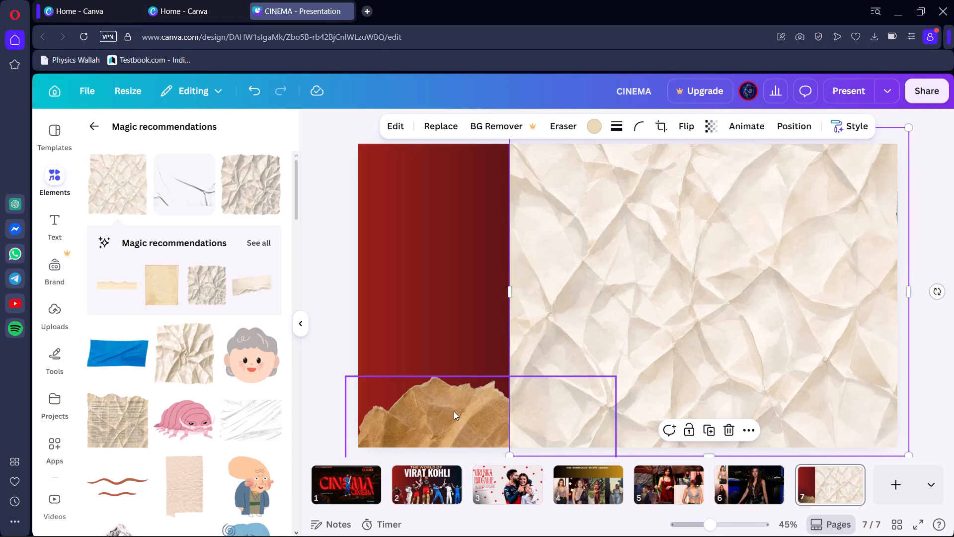
Move the brown torn strip up to the lower middle of the page's left side and bring it forward over the cream paper.
click(454, 411)
drag(454, 411, 446, 377)
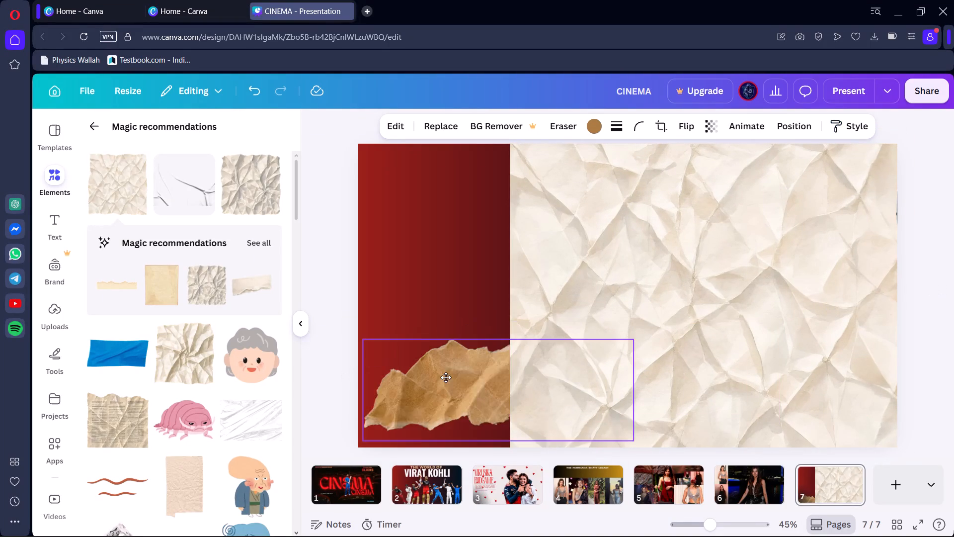
drag(446, 377, 467, 318)
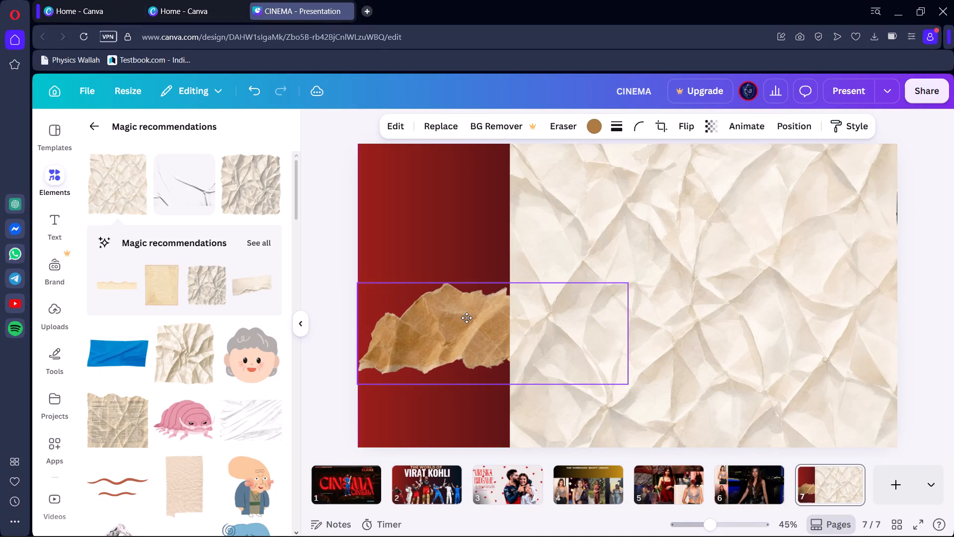
drag(467, 318, 470, 321)
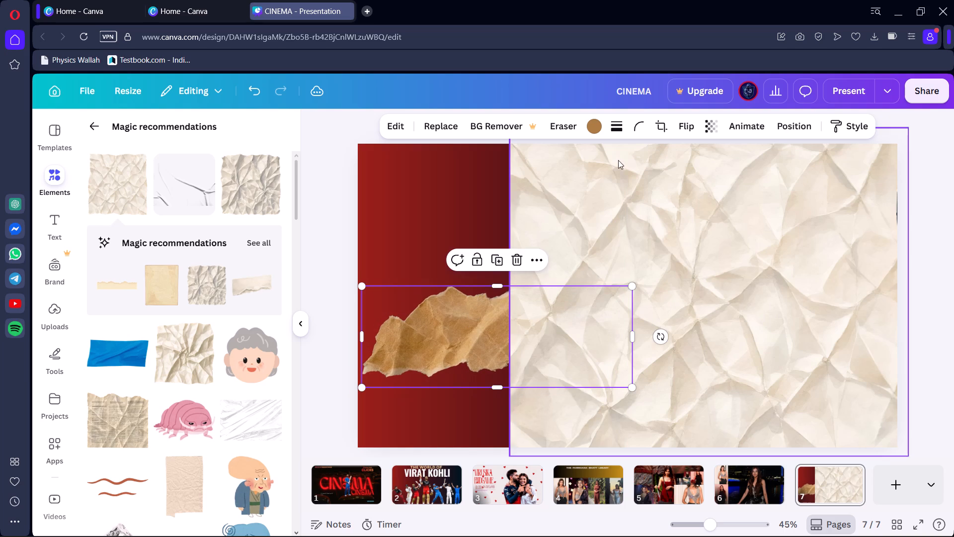
click(805, 123)
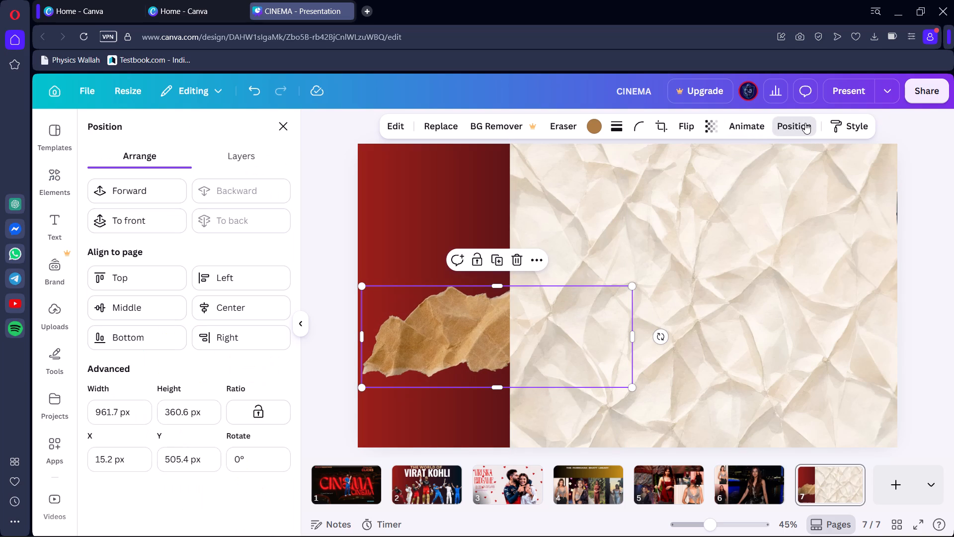
click(166, 191)
Move the brown torn strip to page 7's bottom-right corner, partly extending past the bottom and right edges.
drag(537, 324, 539, 324)
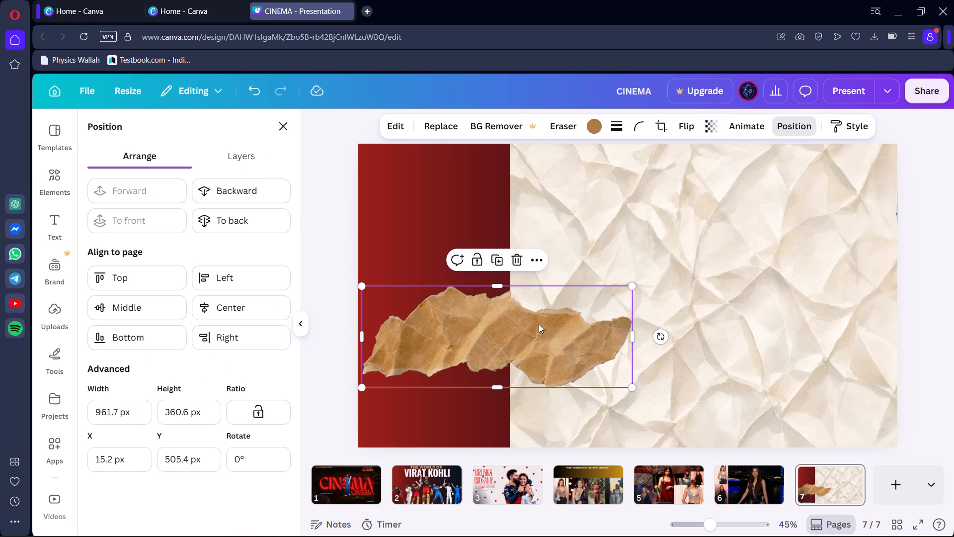
drag(539, 324, 833, 395)
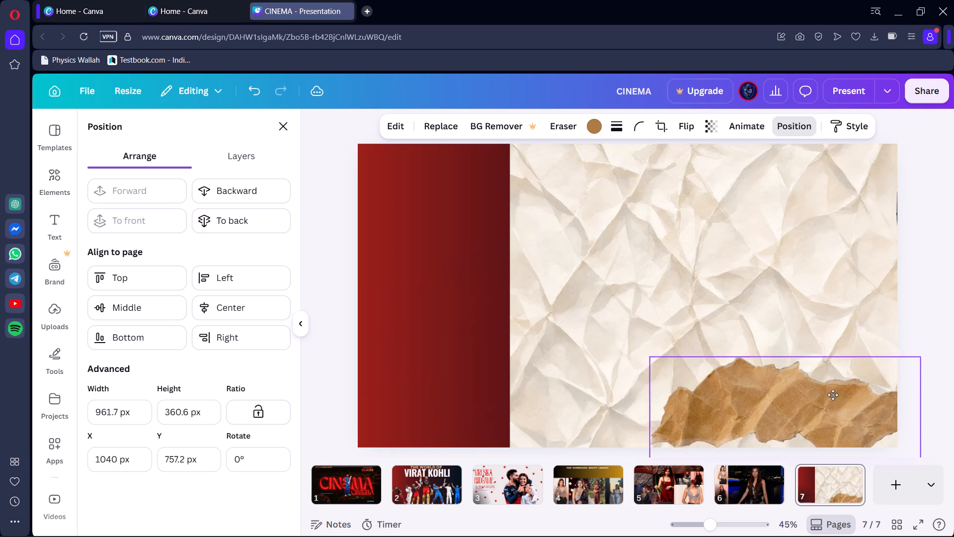
drag(833, 395, 824, 419)
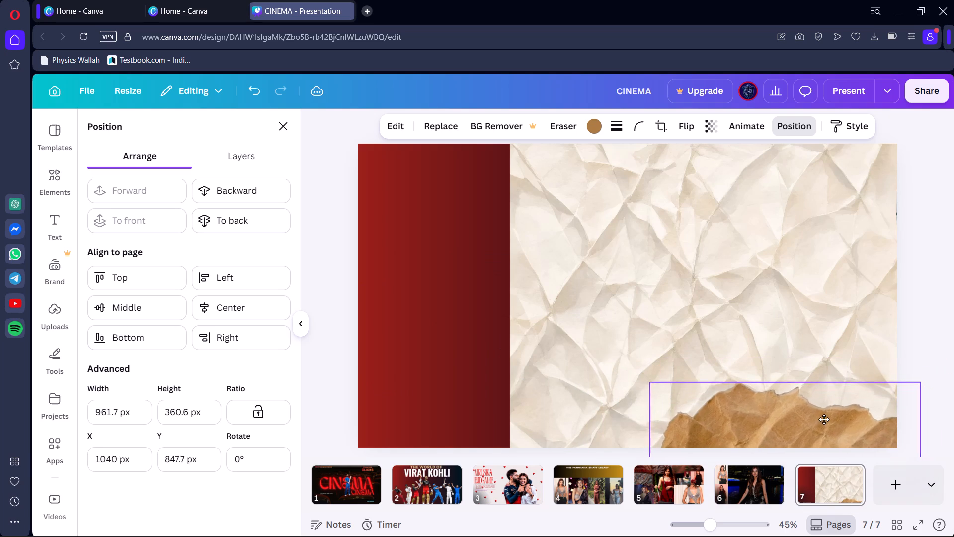
drag(824, 419, 814, 417)
Stretch the cream crumpled paper sideways to about 2,116 by 1,168 px, extending past both the left and right page edges.
click(523, 338)
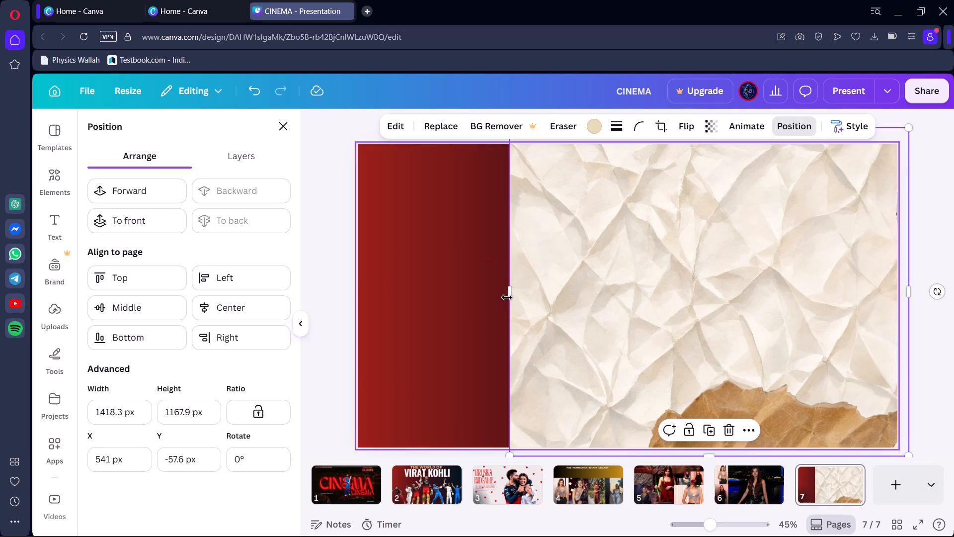
drag(508, 292, 361, 295)
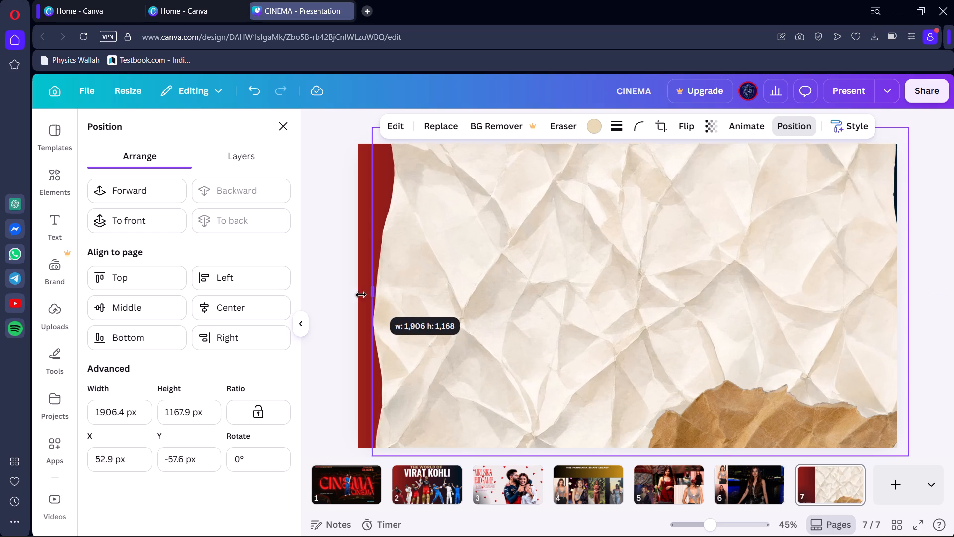
drag(361, 295, 322, 294)
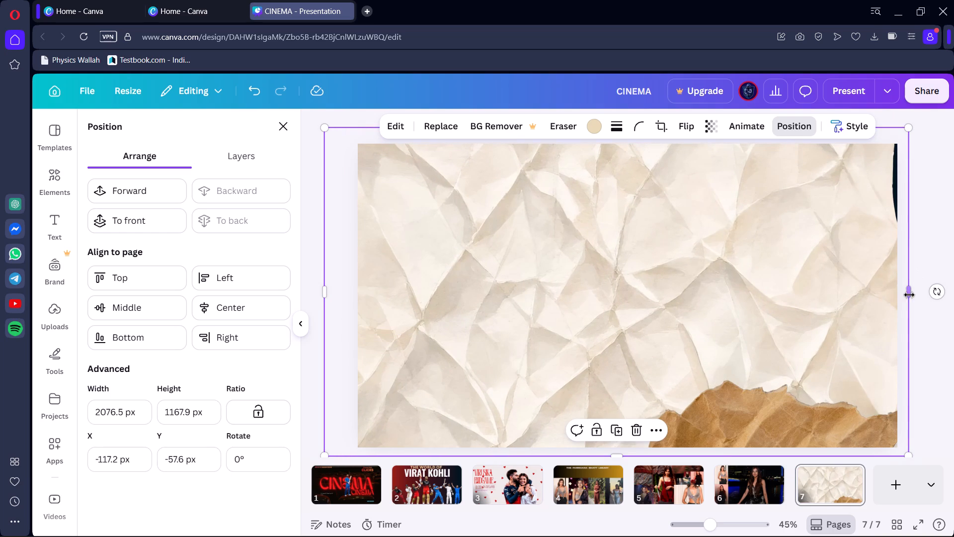
drag(908, 294, 920, 293)
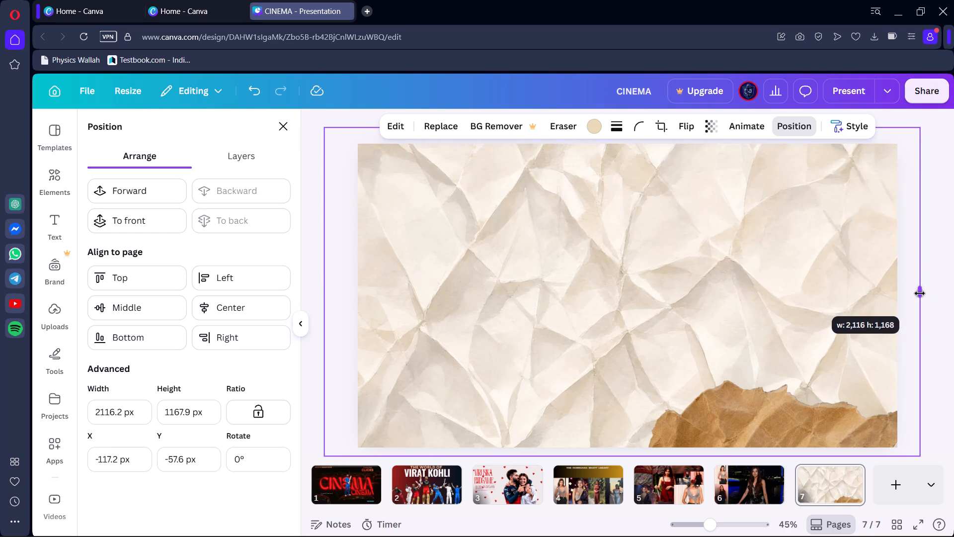
click(723, 283)
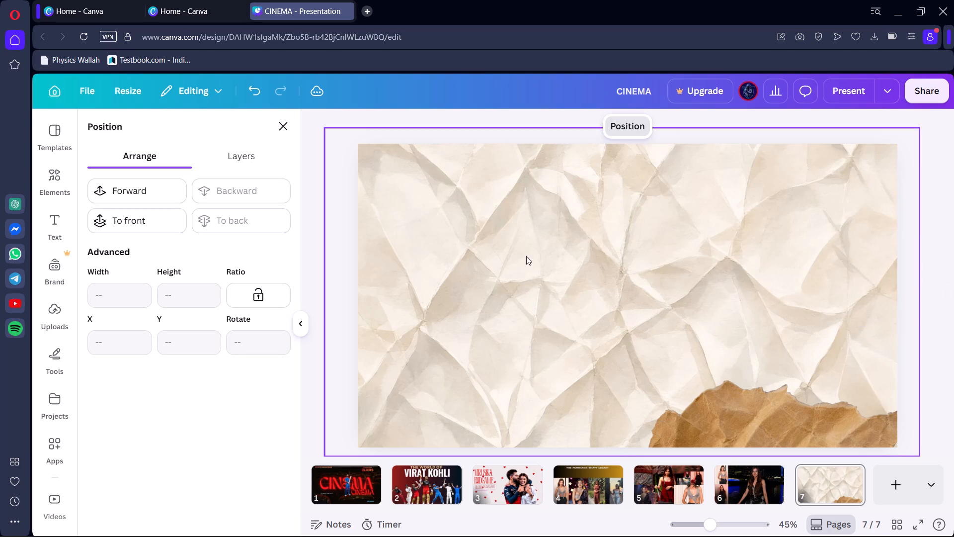
click(286, 124)
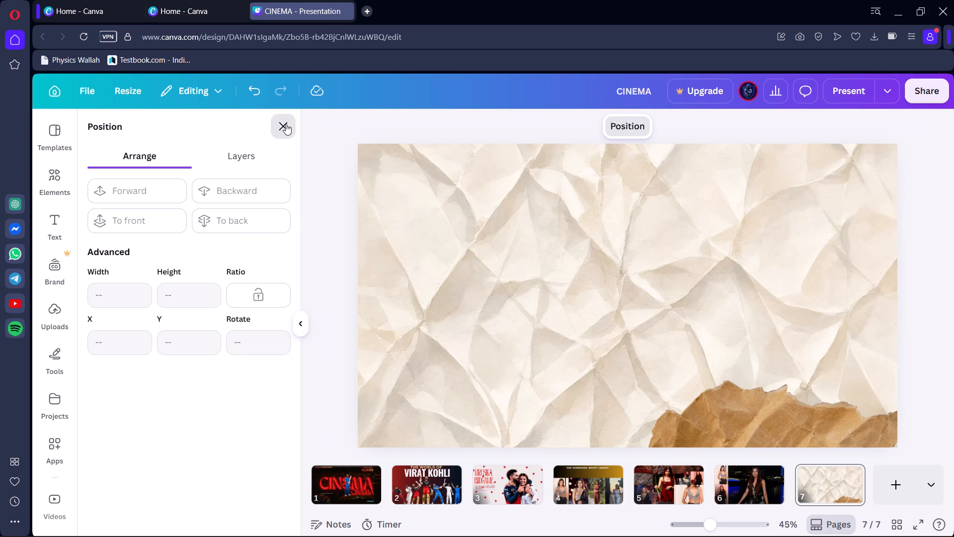
Add the diagonal brown paper tape strip with torn white ends from the recommended elements to page 7.
scroll(167, 352, down, 2)
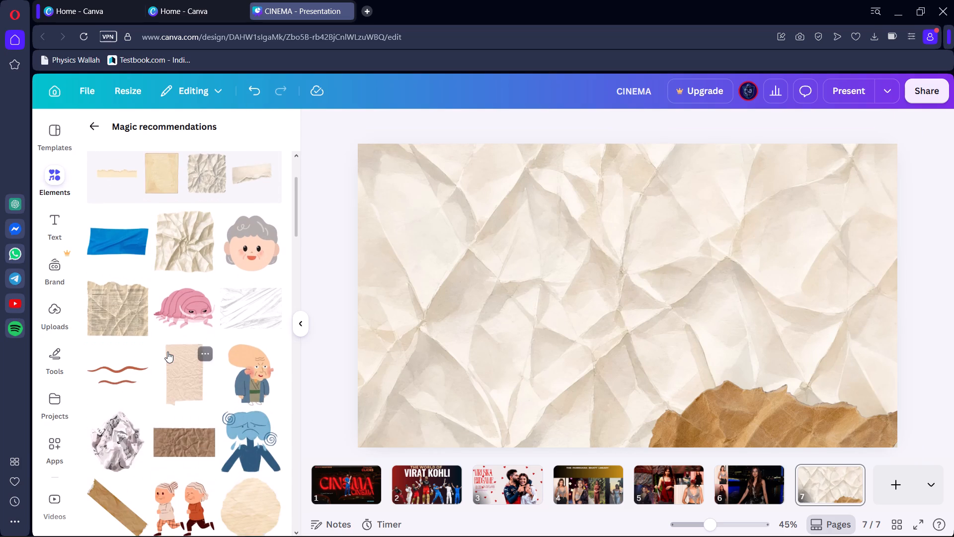
scroll(167, 352, down, 2)
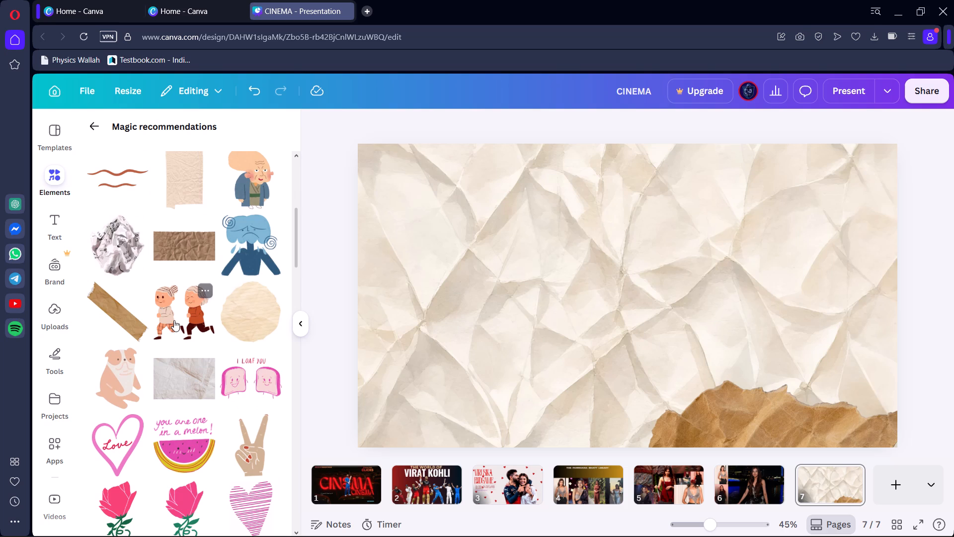
scroll(185, 319, down, 1)
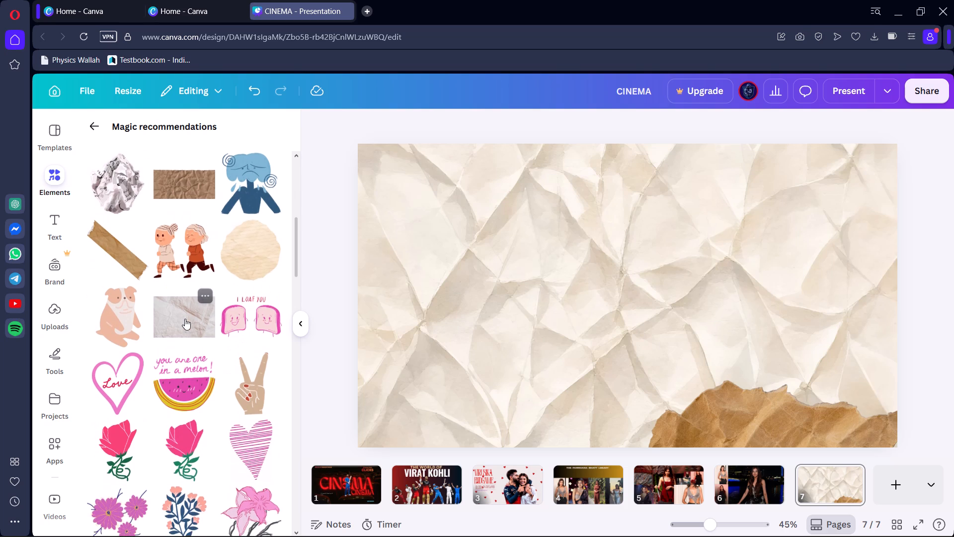
scroll(185, 319, up, 1)
click(119, 361)
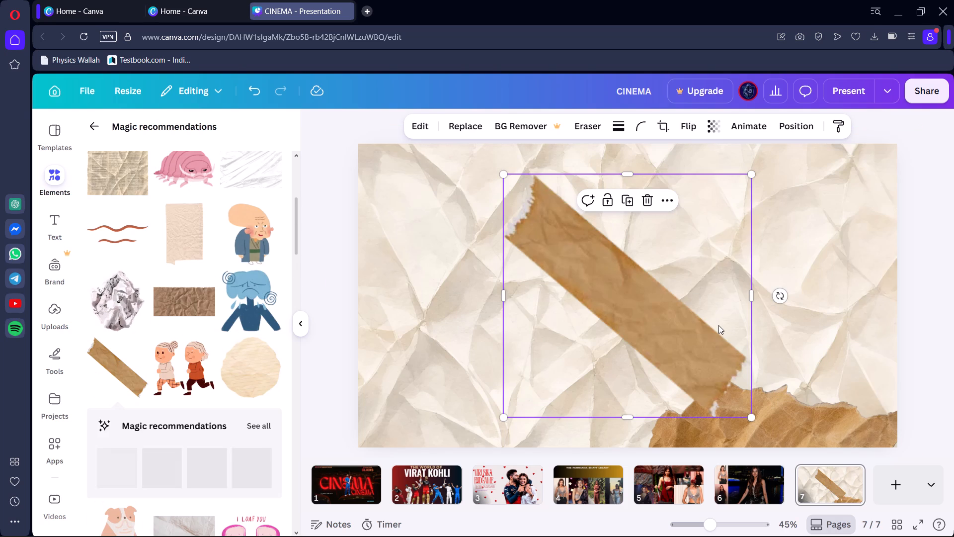
Rotate the brown tape strip so it slants upward to the right, and shrink it to about three-fifths of its size.
drag(782, 296, 775, 280)
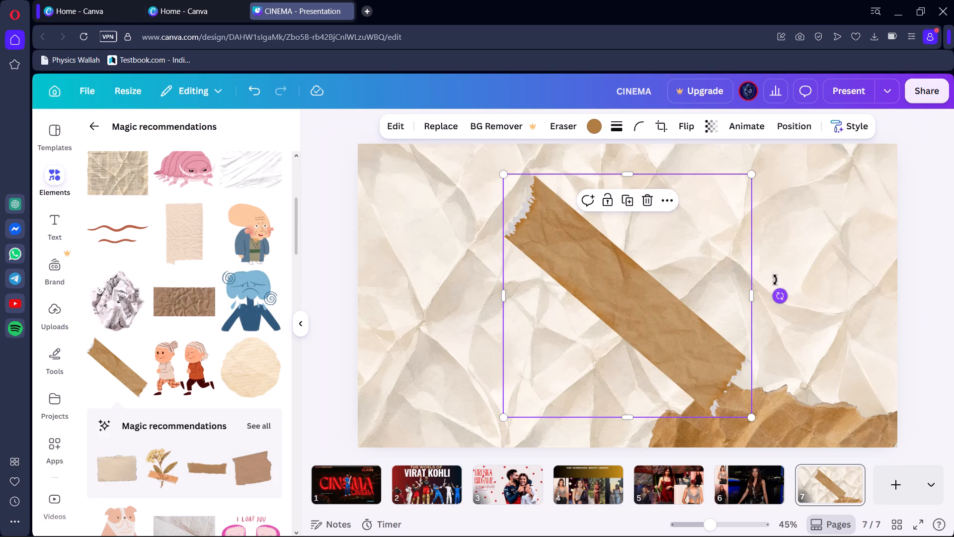
drag(775, 280, 641, 247)
drag(655, 296, 478, 222)
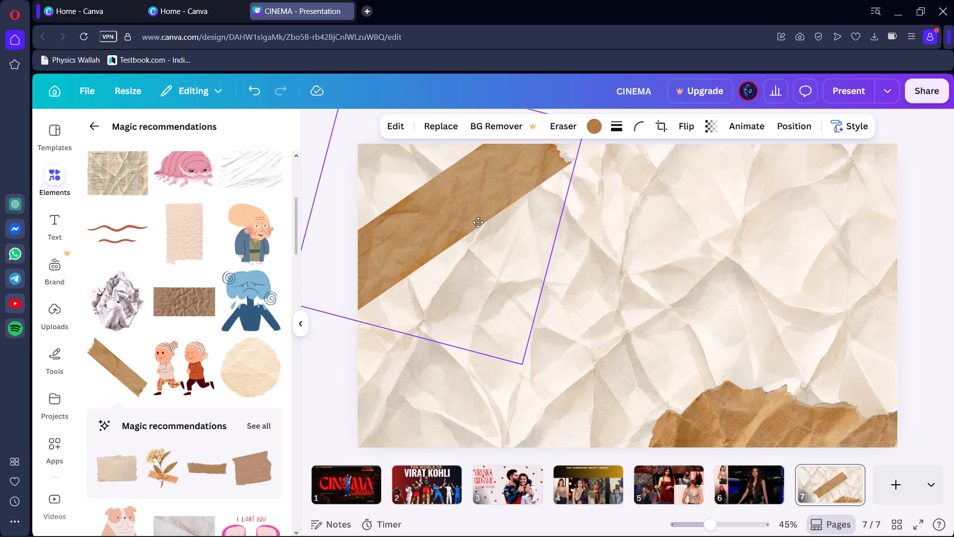
drag(478, 222, 614, 309)
drag(738, 218, 721, 226)
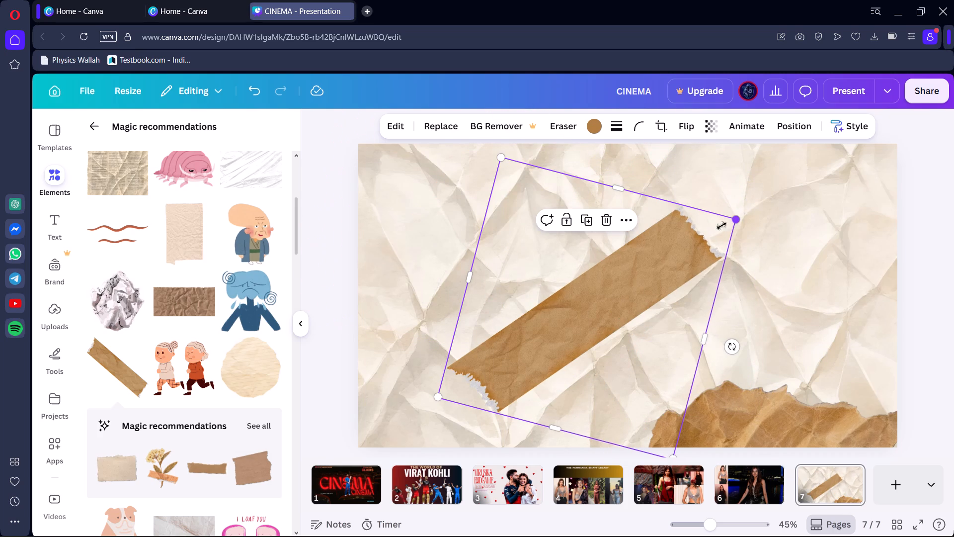
drag(721, 226, 635, 293)
Place the brown tape strip diagonally across page 7's top-left corner, its lower end slightly past the left edge.
drag(586, 327, 544, 272)
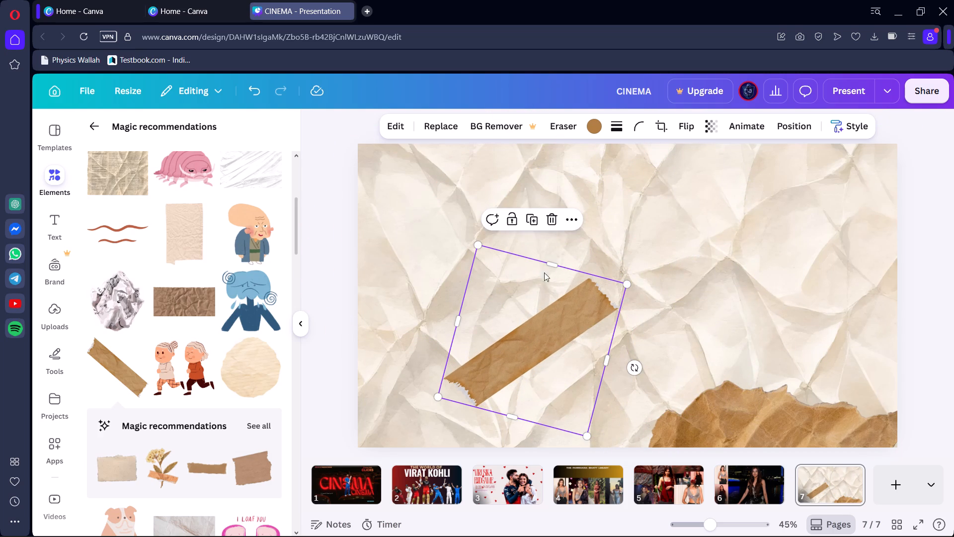
drag(544, 272, 491, 188)
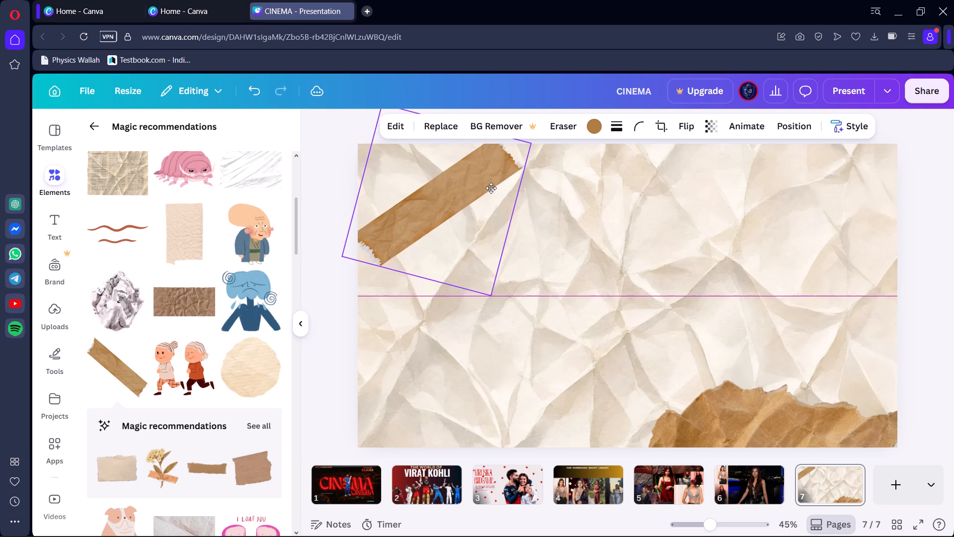
drag(491, 188, 465, 177)
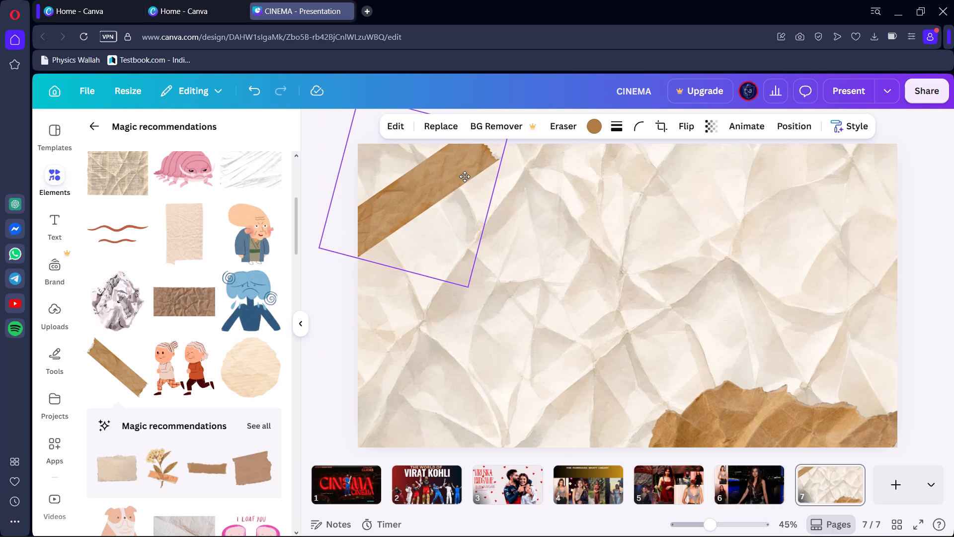
drag(465, 177, 493, 199)
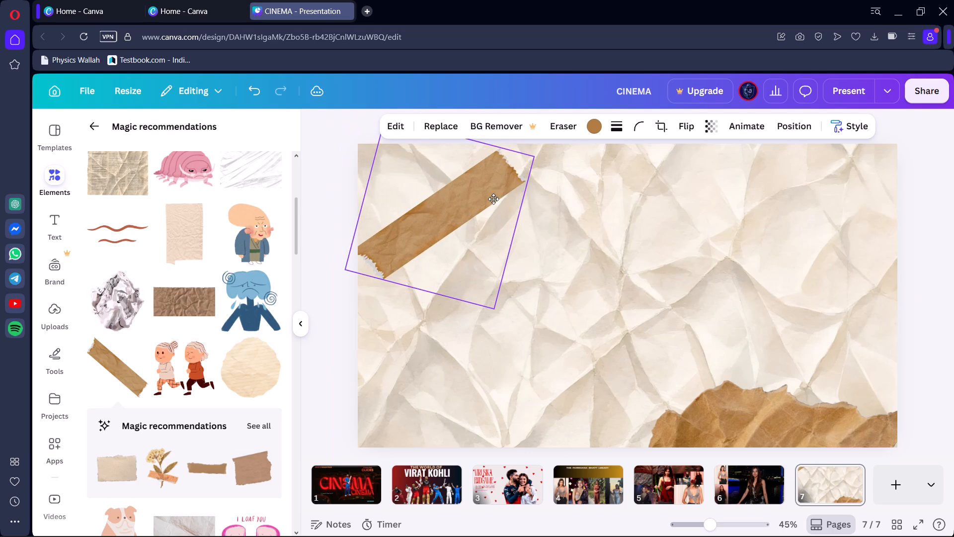
drag(493, 199, 485, 188)
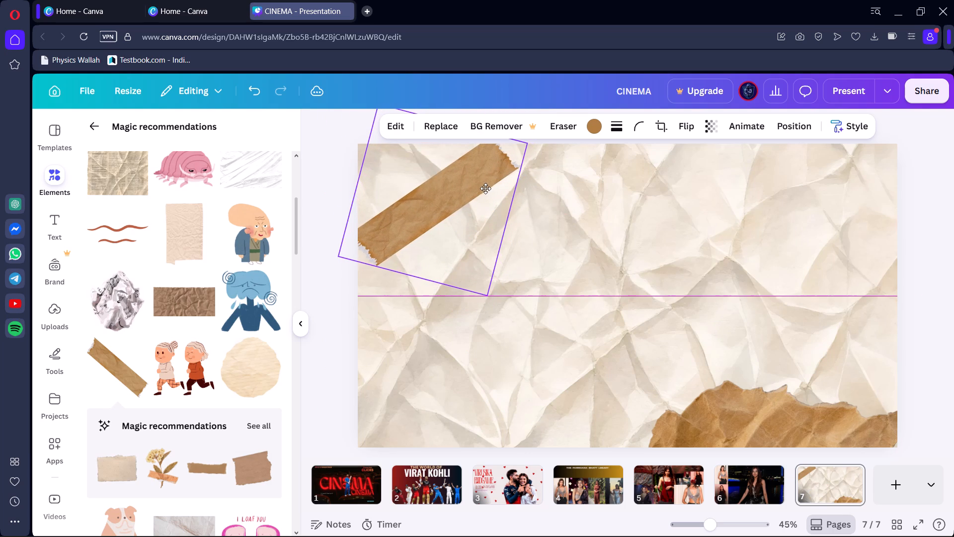
drag(485, 188, 485, 190)
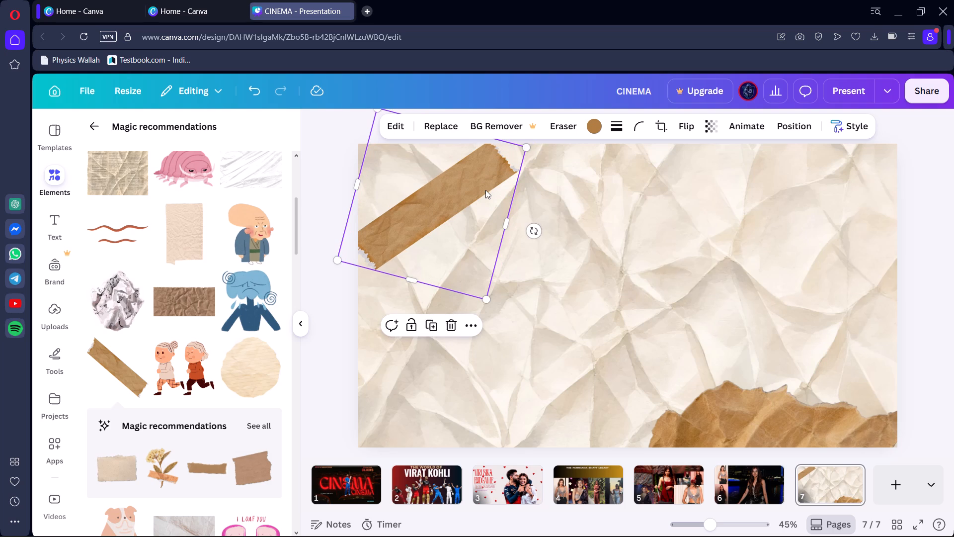
click(590, 281)
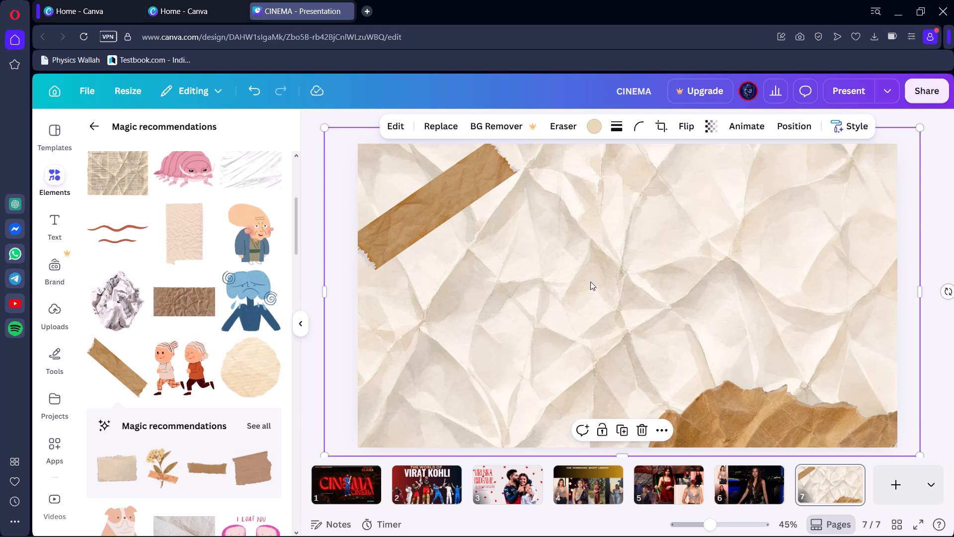
Look through the recommended elements for illustrations that would suit the crumpled-paper design on page 7.
scroll(200, 424, down, 3)
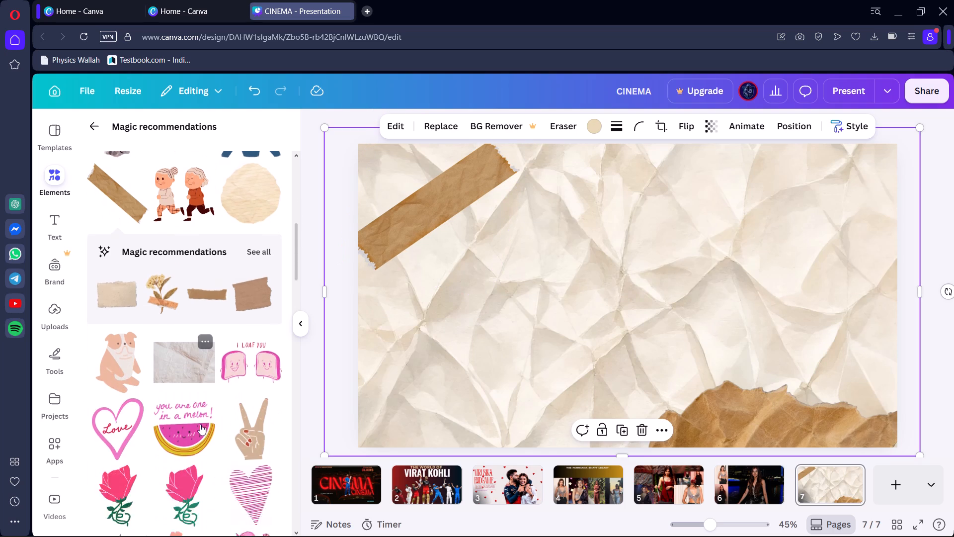
scroll(200, 424, down, 5)
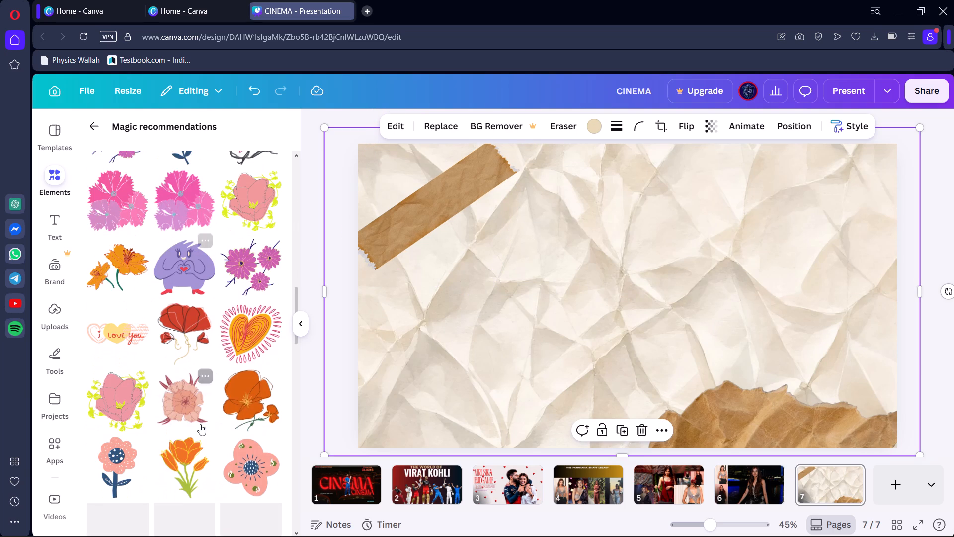
scroll(200, 424, right, 1)
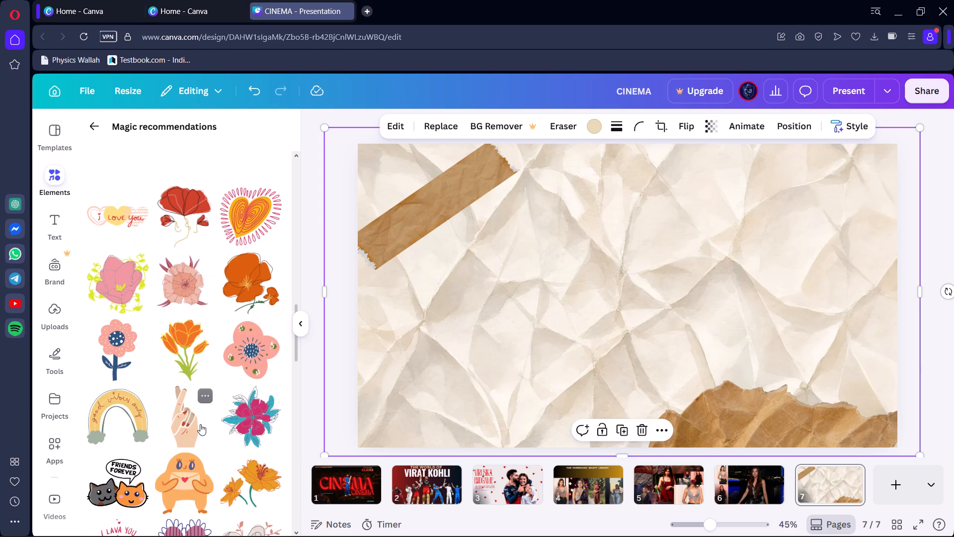
scroll(200, 424, right, 2)
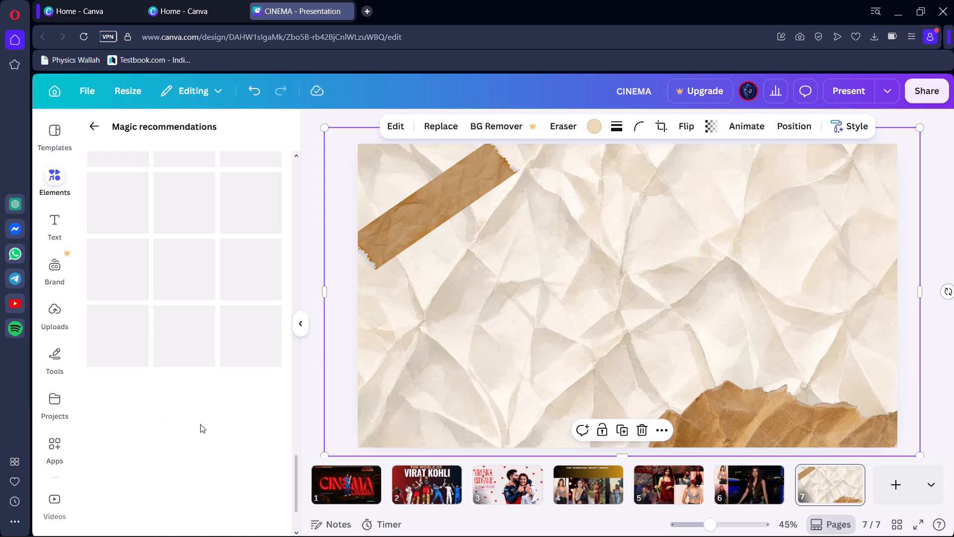
scroll(200, 424, up, 2)
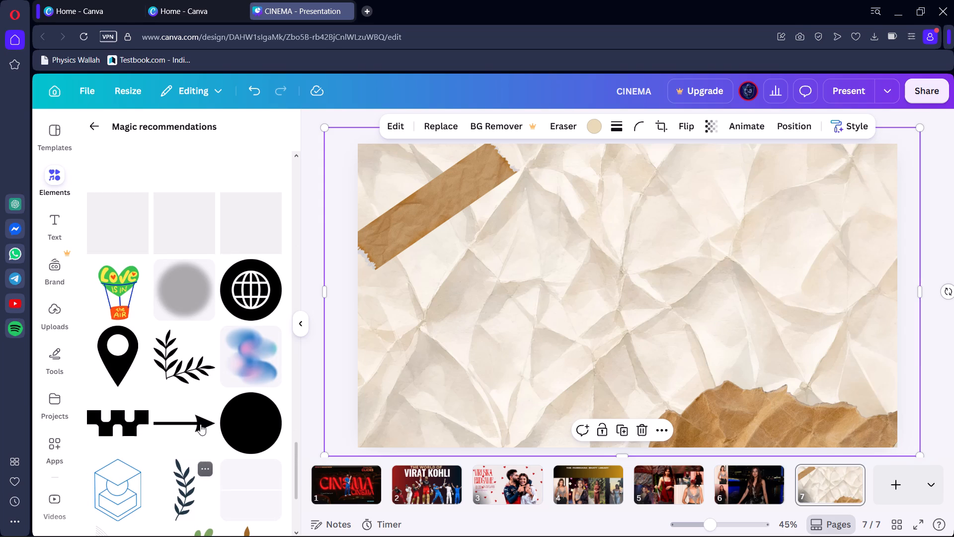
scroll(200, 424, up, 2)
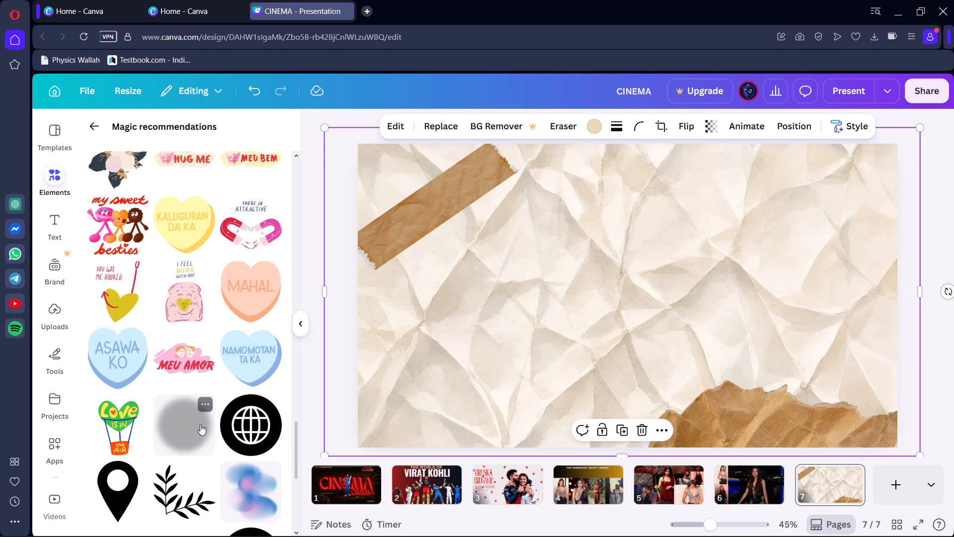
scroll(200, 424, up, 2)
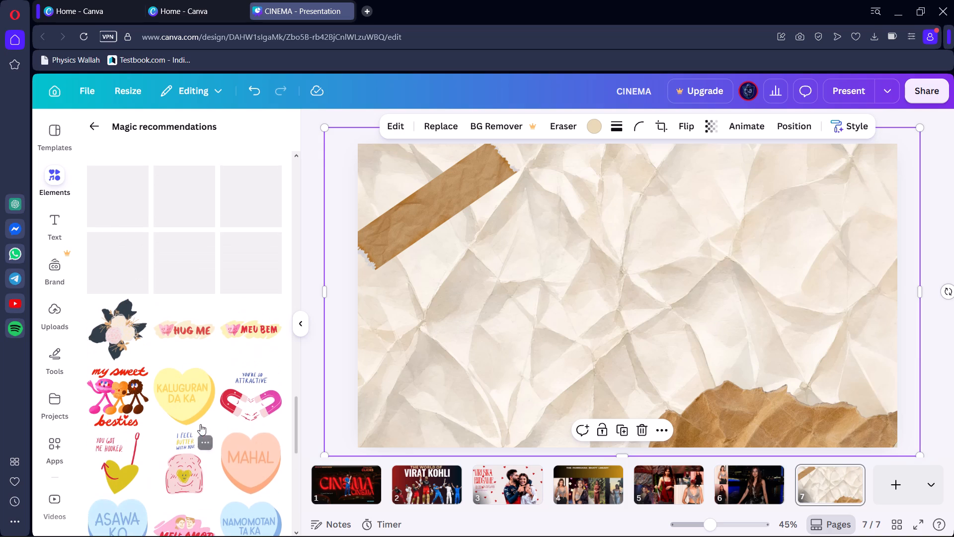
scroll(200, 424, up, 2)
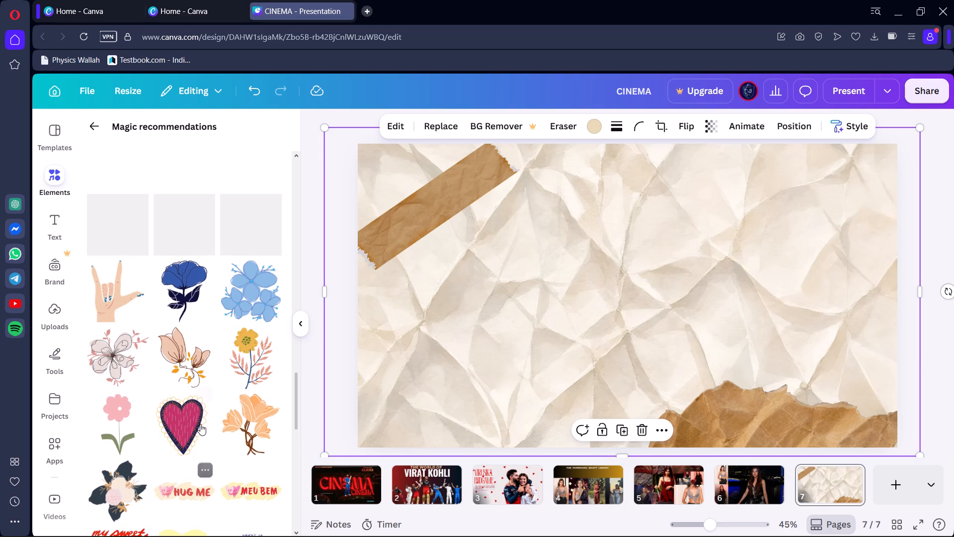
scroll(200, 424, up, 1)
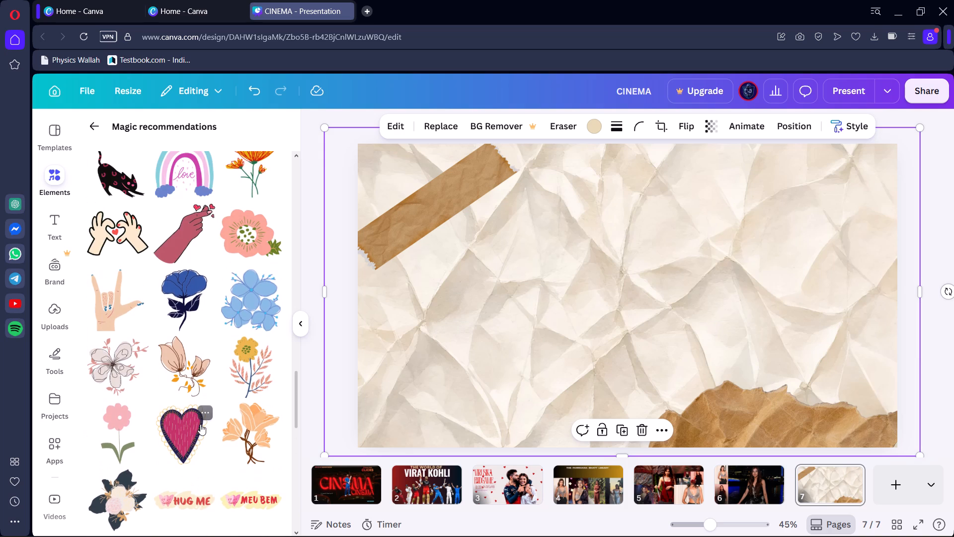
scroll(200, 424, up, 6)
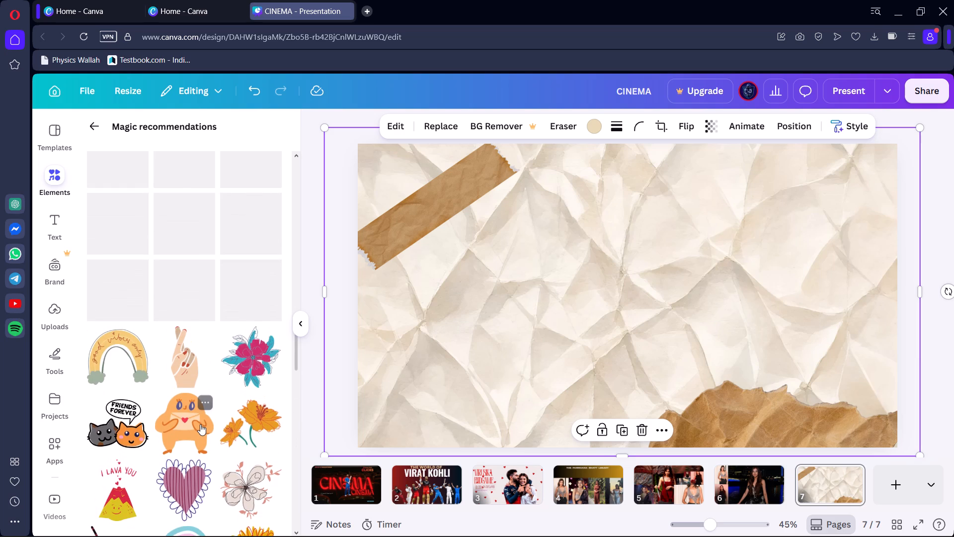
scroll(200, 424, up, 2)
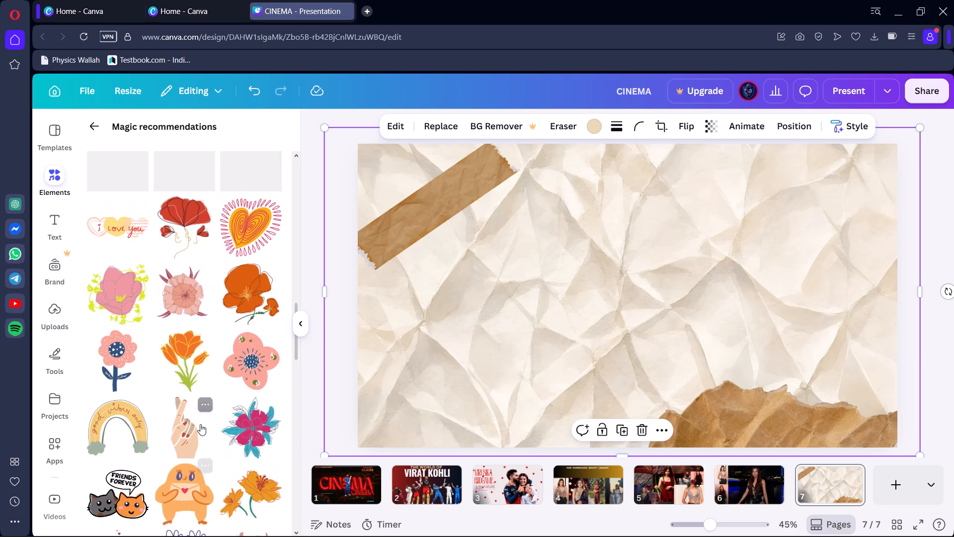
scroll(200, 424, up, 2)
scroll(200, 424, down, 1)
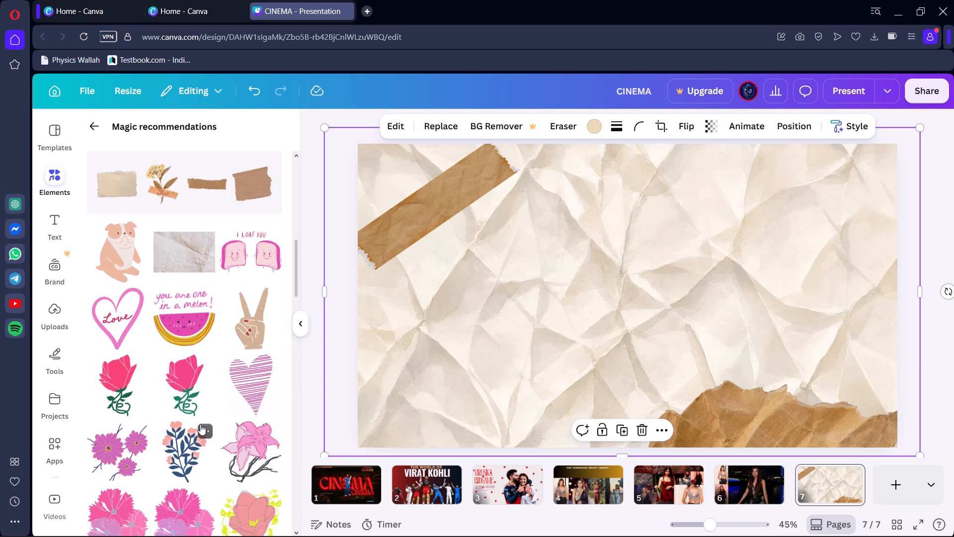
scroll(200, 424, down, 2)
Add the two running elderly women illustration, enlarge it by about one-fifth, and stand it on page 7's bottom edge, left of centre.
scroll(200, 424, up, 1)
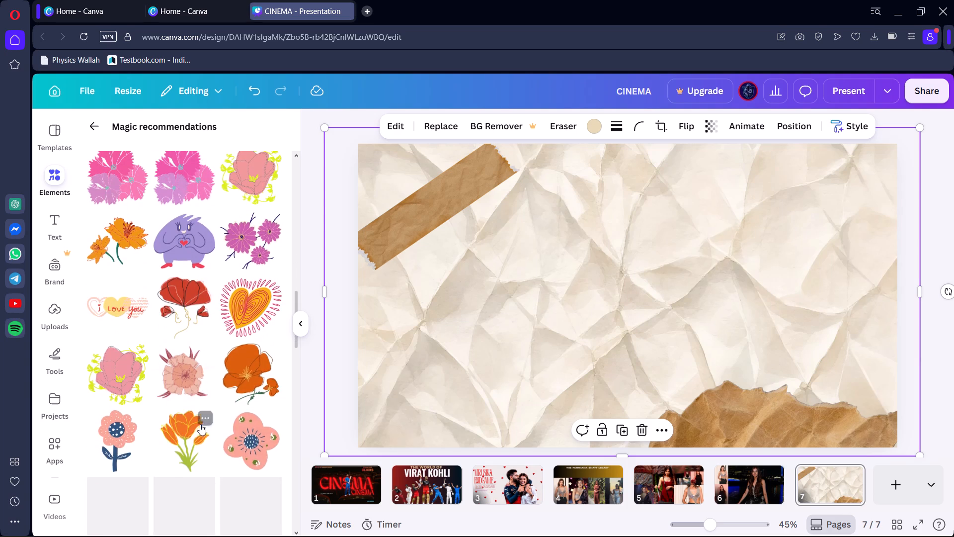
scroll(200, 424, up, 3)
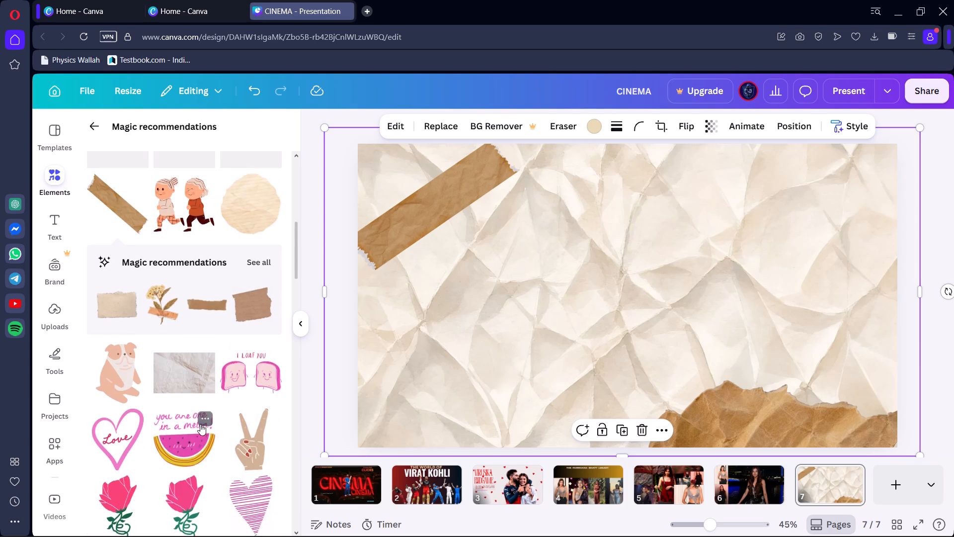
scroll(200, 424, up, 2)
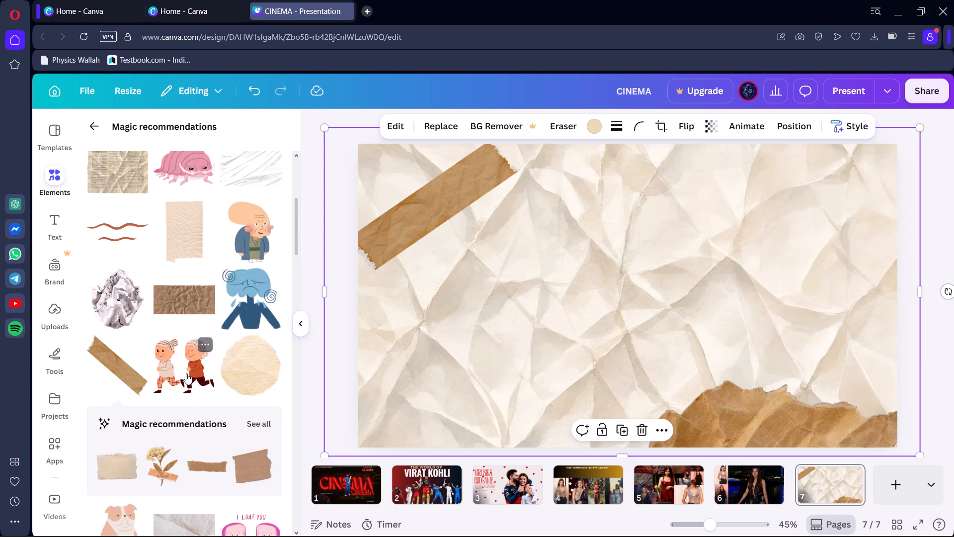
click(186, 373)
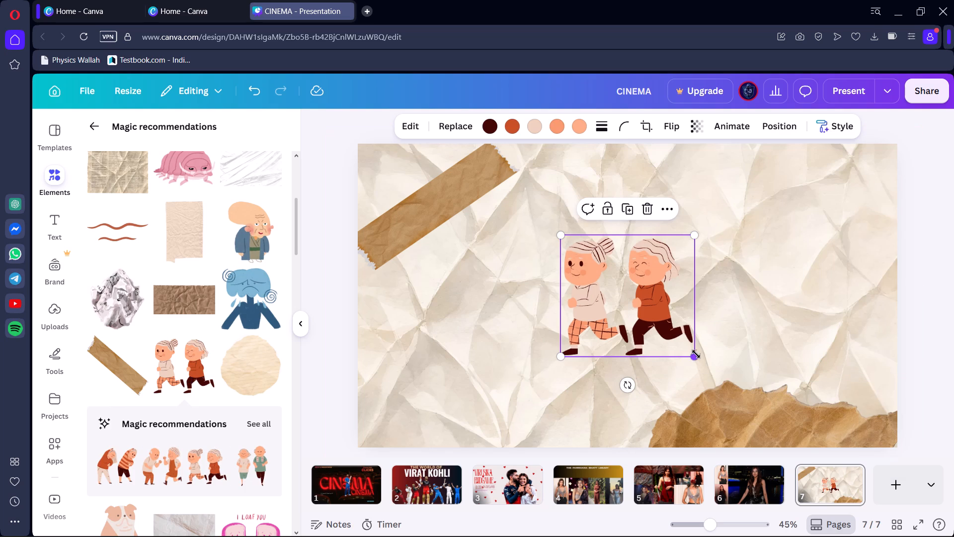
drag(696, 358, 725, 384)
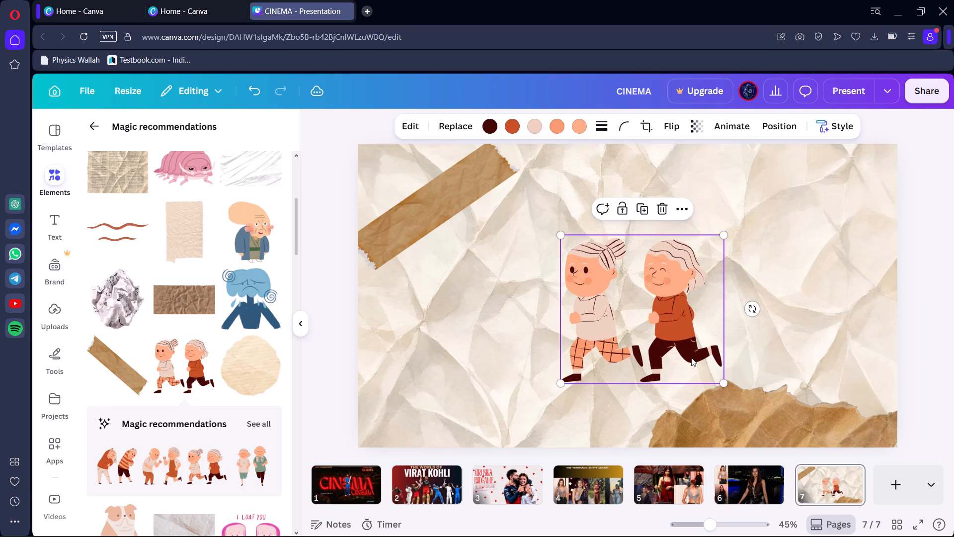
drag(691, 357, 581, 424)
click(705, 288)
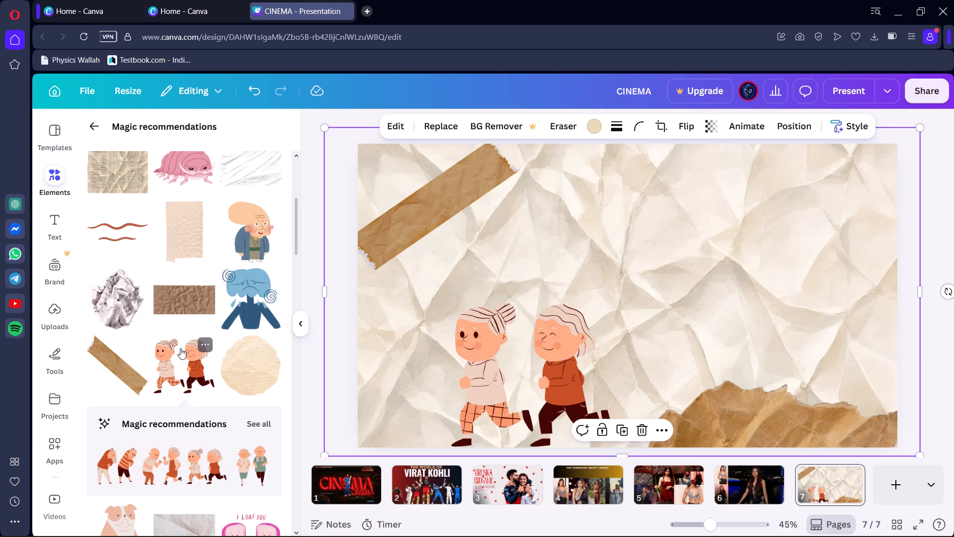
Add the peace-sign hand with red nails from the recommended elements and rotate it clockwise to about 32°.
scroll(199, 375, down, 4)
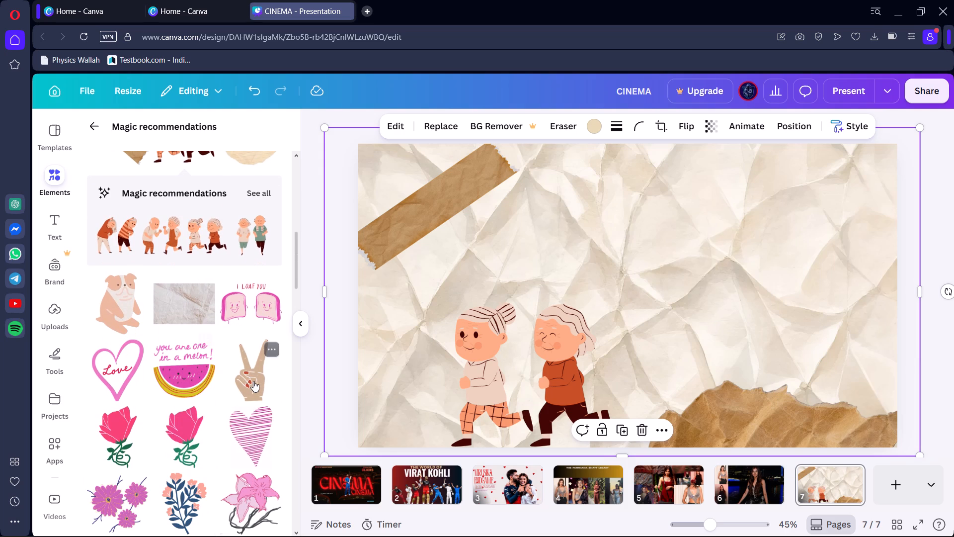
click(253, 381)
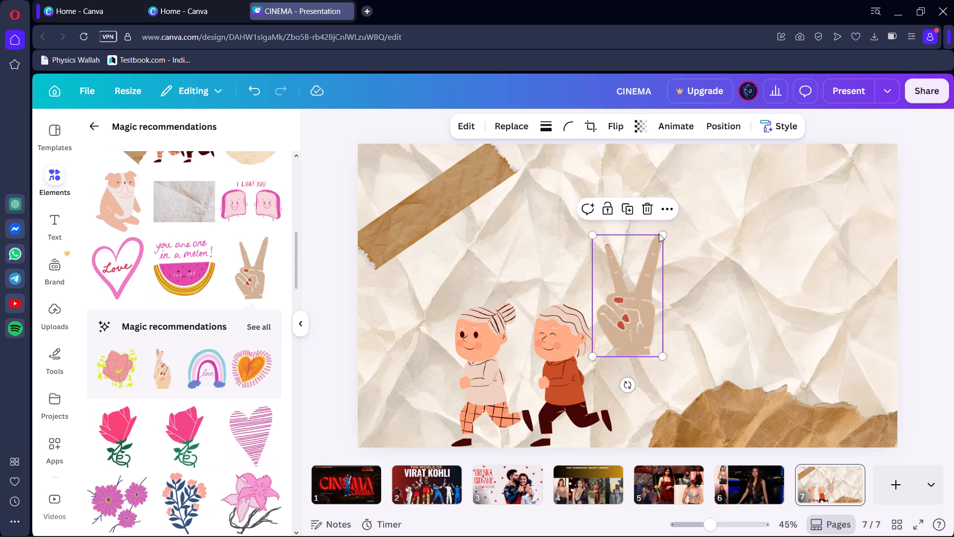
drag(664, 238, 676, 244)
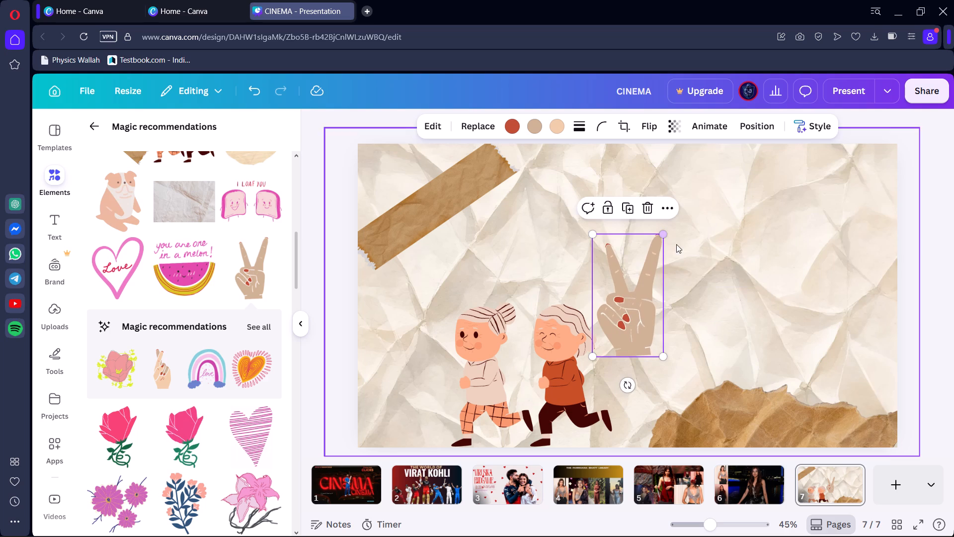
drag(623, 385, 573, 382)
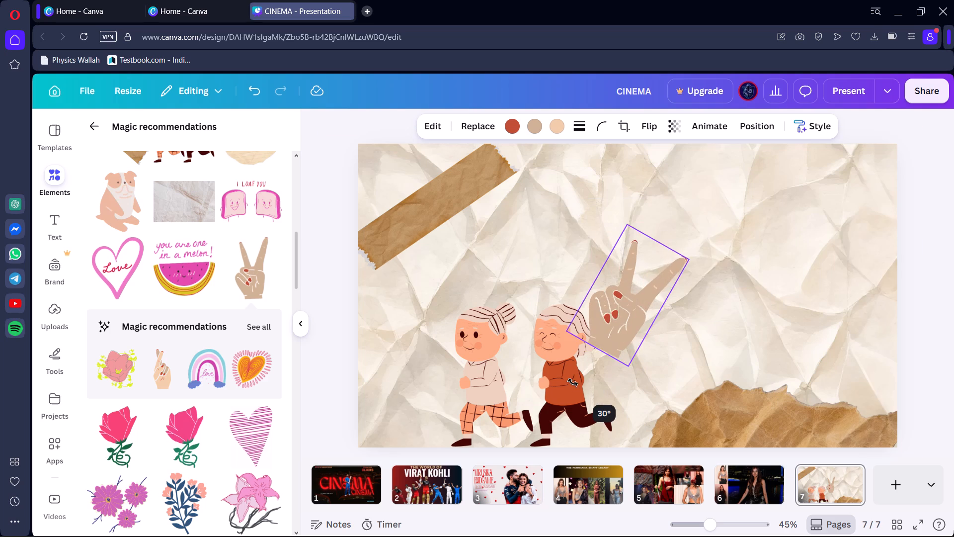
drag(573, 382, 573, 375)
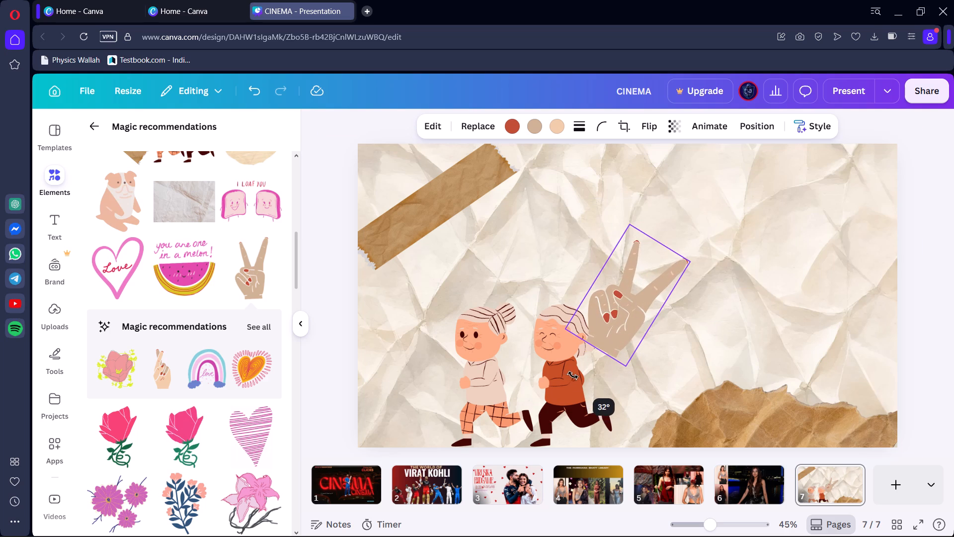
drag(573, 375, 572, 375)
Place the peace-sign hand at the top edge of the bottom-right torn brown paper and tilt it slightly more upright.
drag(630, 300, 787, 333)
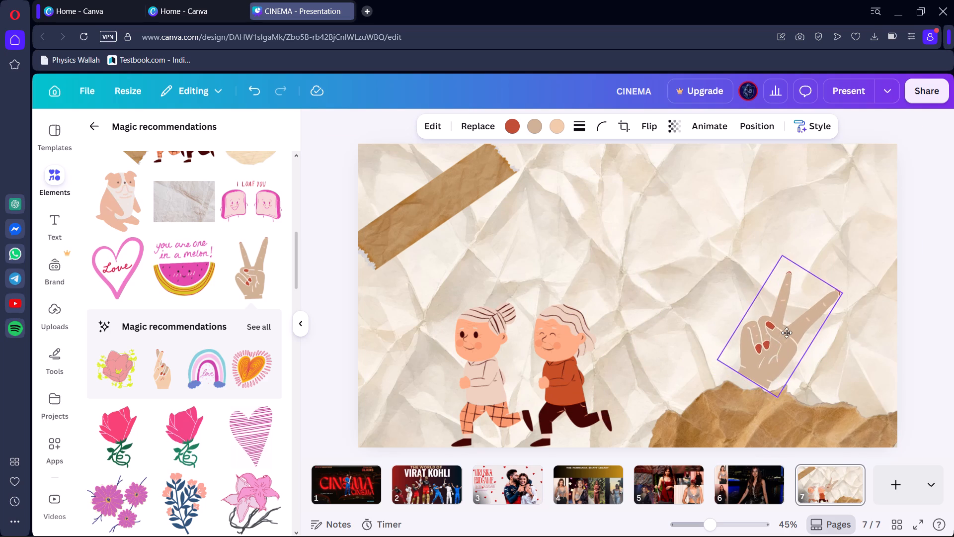
drag(787, 333, 775, 343)
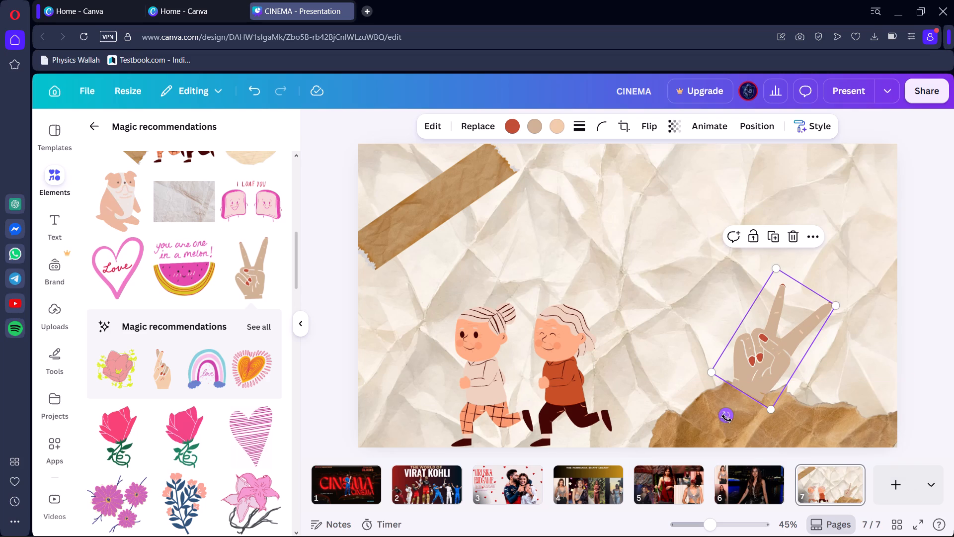
drag(726, 419, 749, 409)
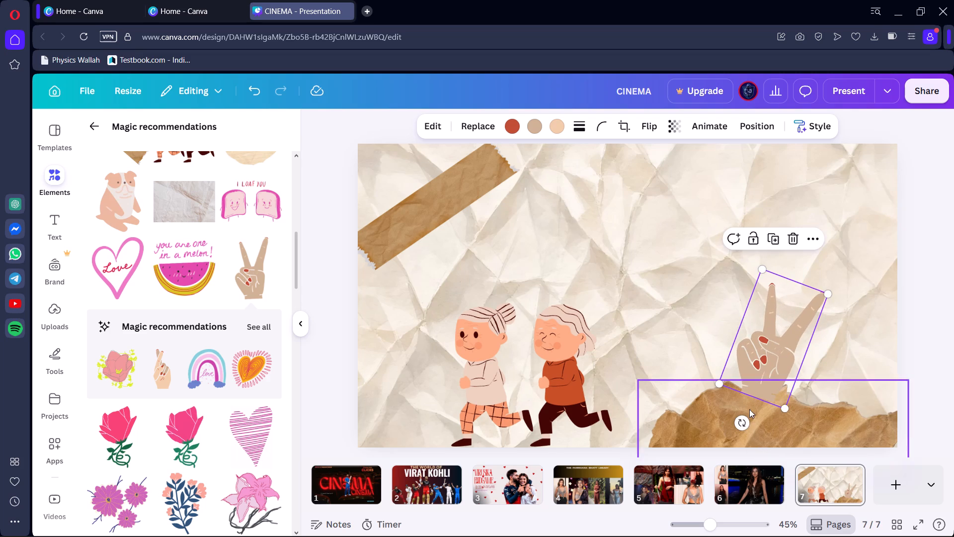
click(796, 198)
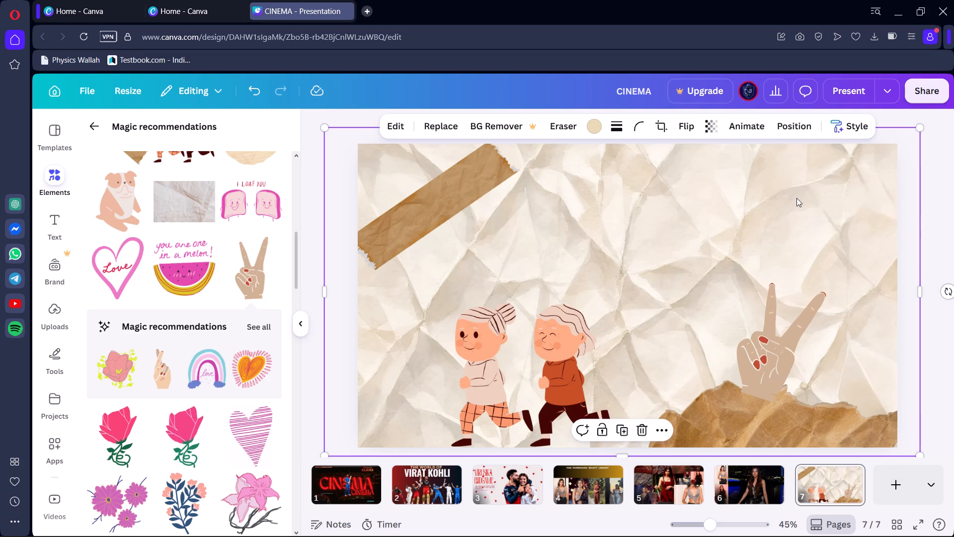
Add the yellow "good vibes only" rainbow from the recommended elements and place it over the brown tape in page 7's top-left corner.
scroll(182, 382, up, 1)
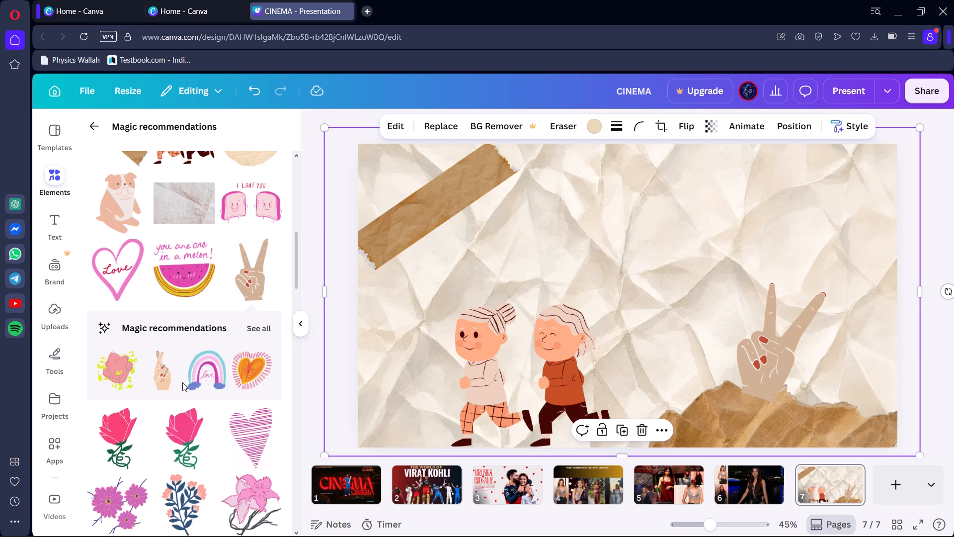
scroll(182, 382, up, 1)
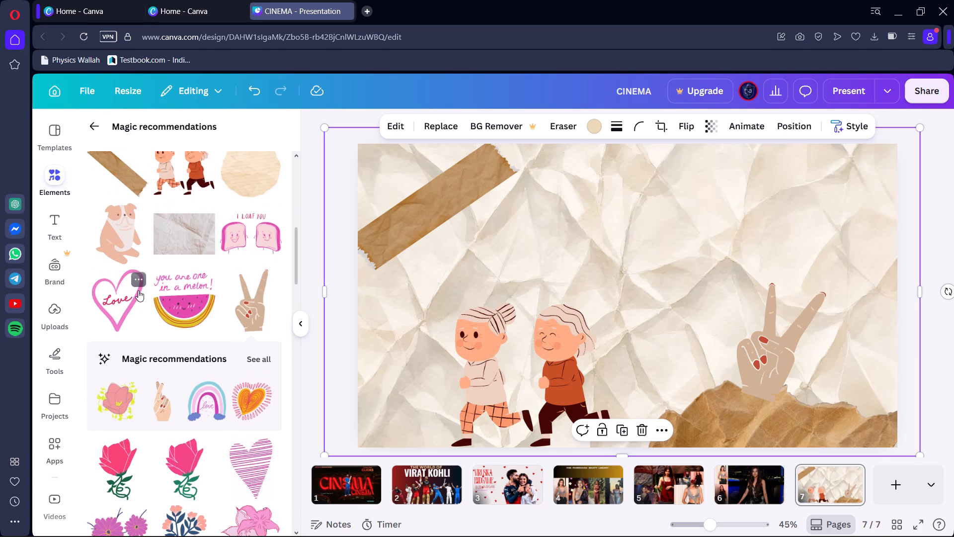
scroll(138, 290, right, 1)
scroll(138, 290, down, 1)
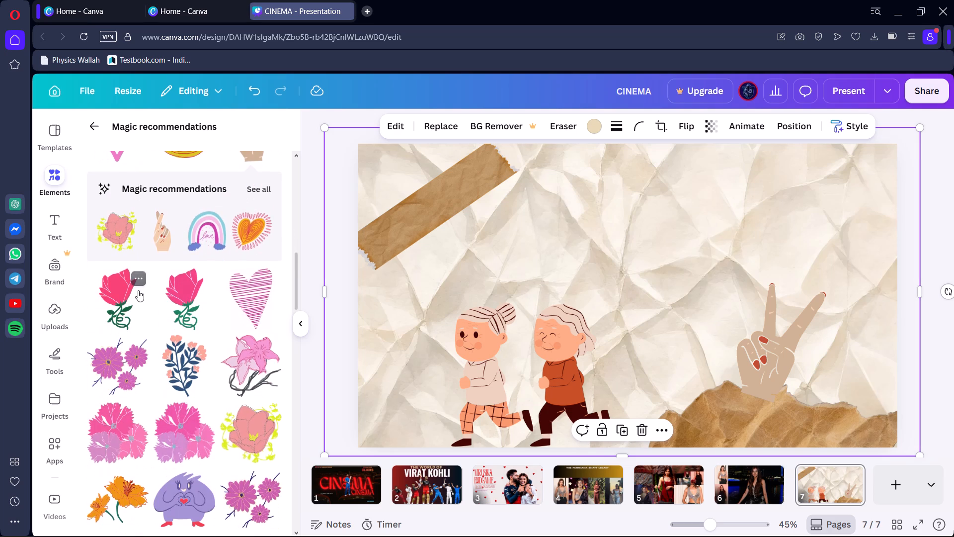
scroll(138, 290, down, 4)
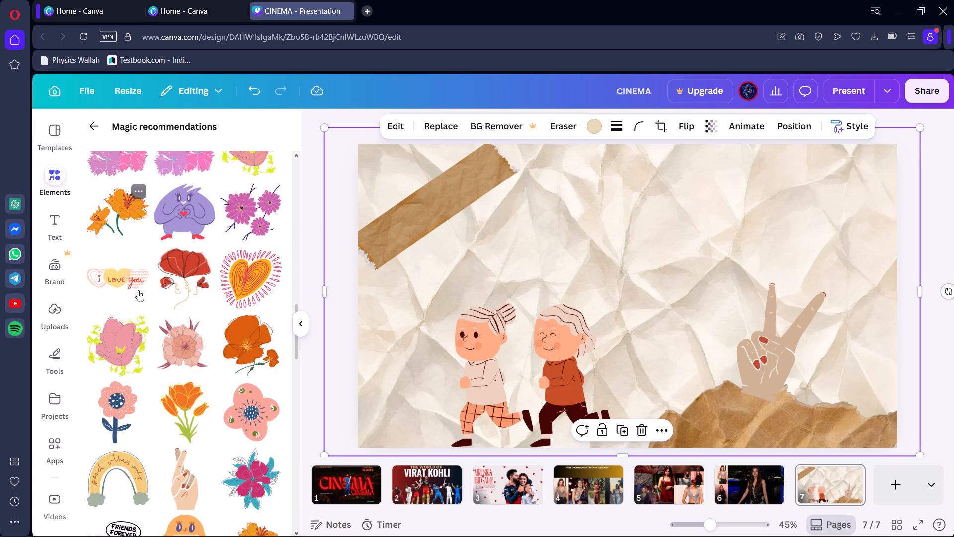
scroll(138, 290, down, 2)
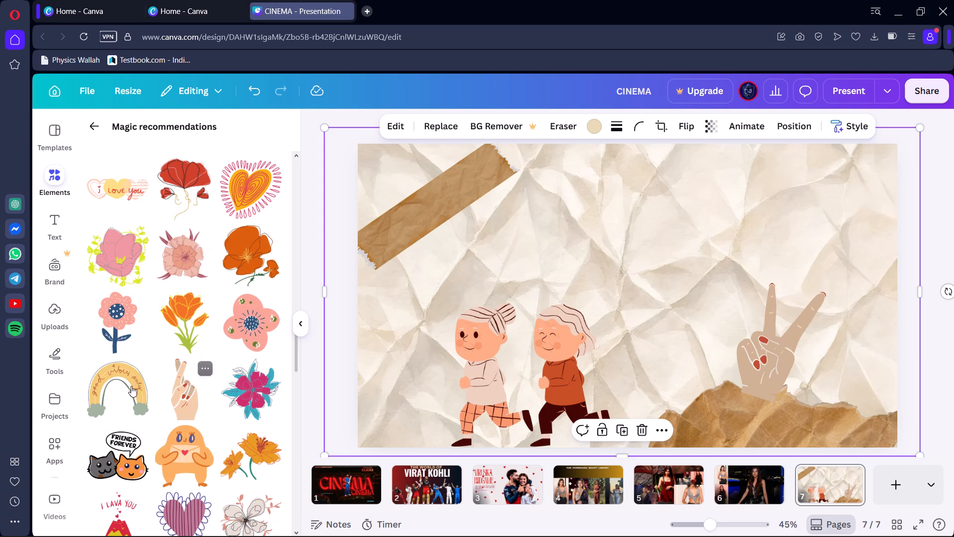
click(116, 384)
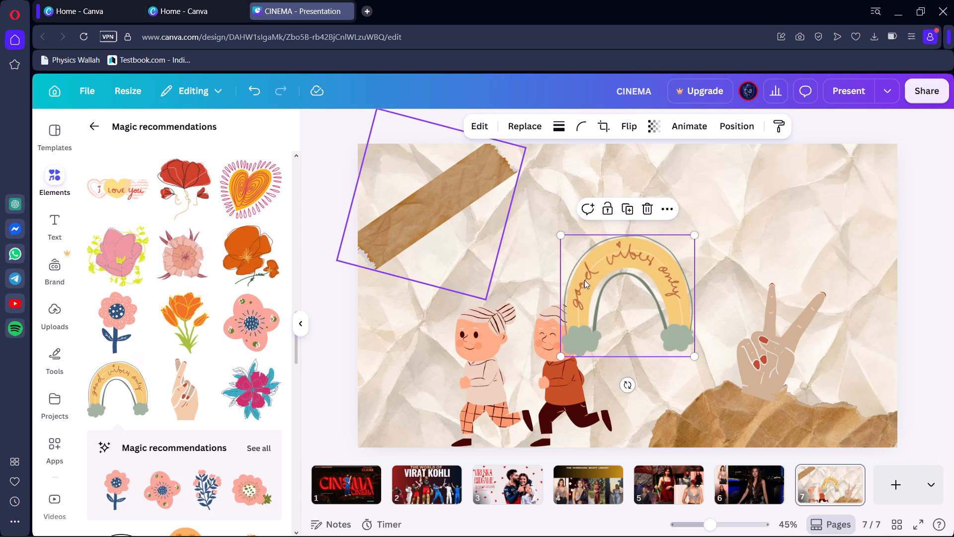
drag(651, 297, 622, 236)
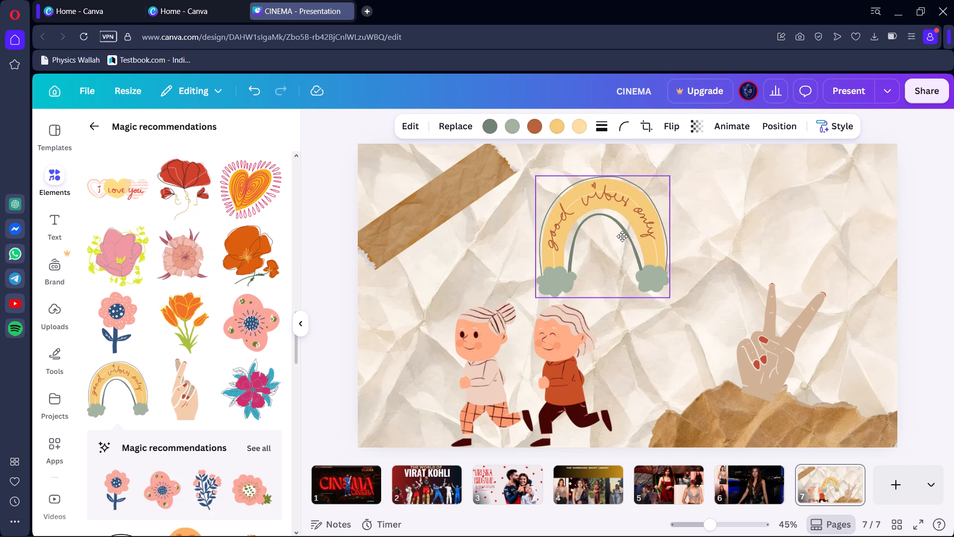
drag(622, 236, 464, 214)
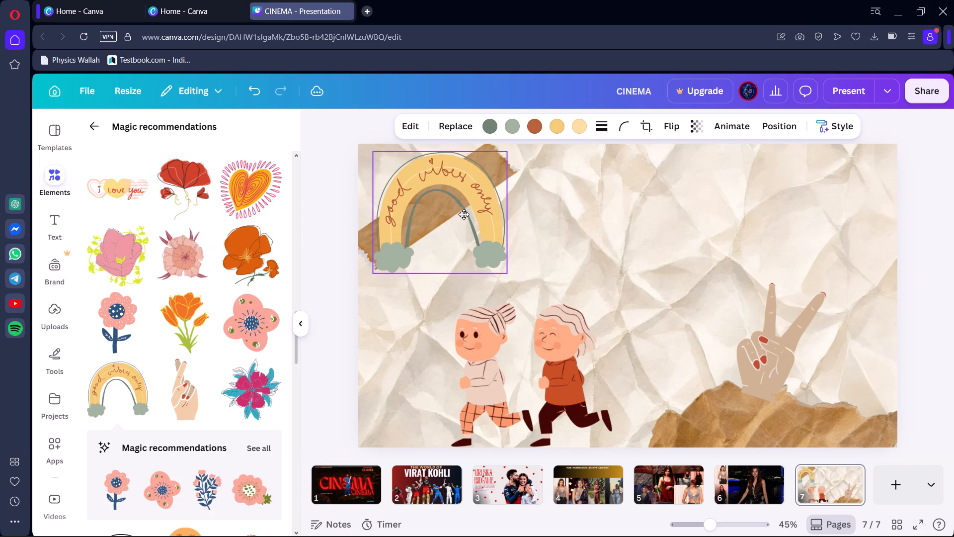
drag(464, 214, 462, 210)
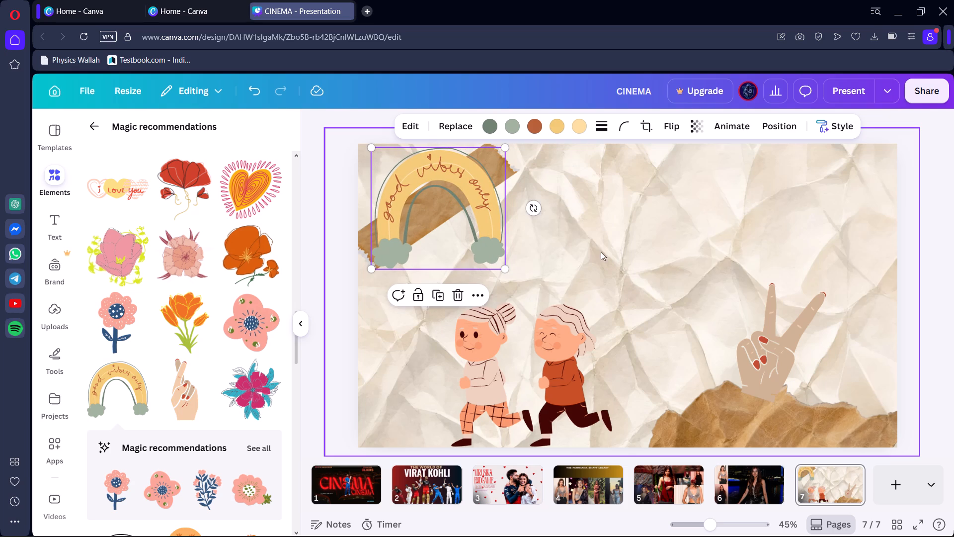
click(622, 258)
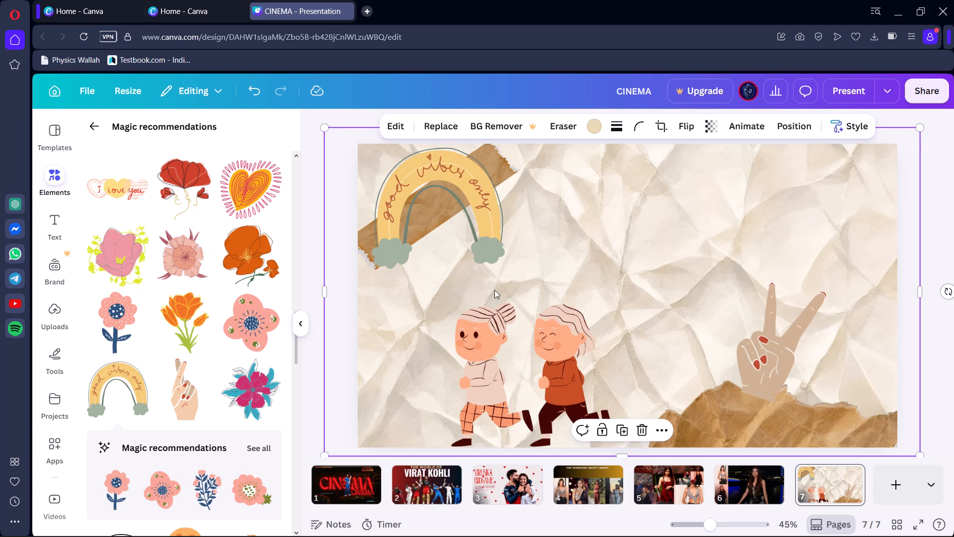
Add the orange tulips from the recommended elements and stand them between the running women and the peace-sign hand, overlapping the torn paper's left edge.
click(188, 344)
click(636, 296)
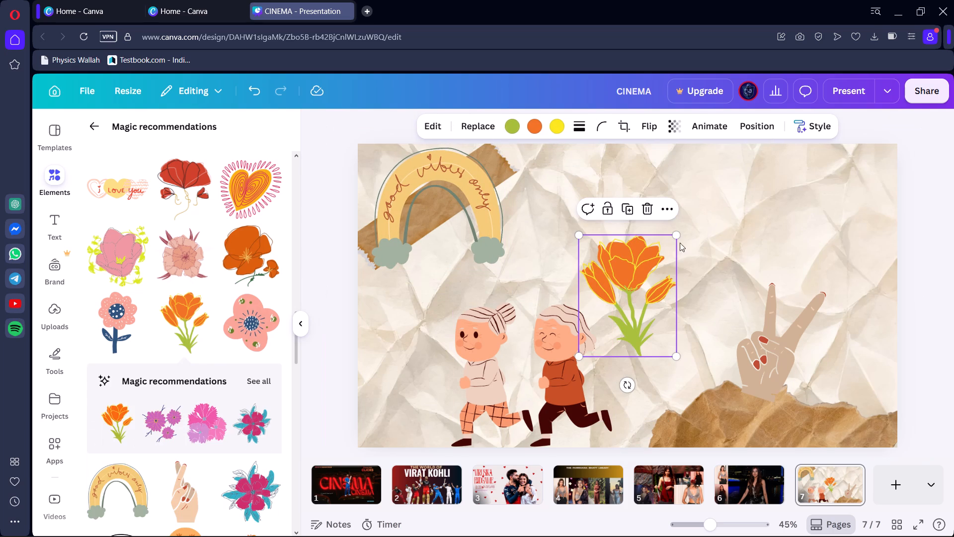
click(641, 266)
drag(626, 285, 735, 212)
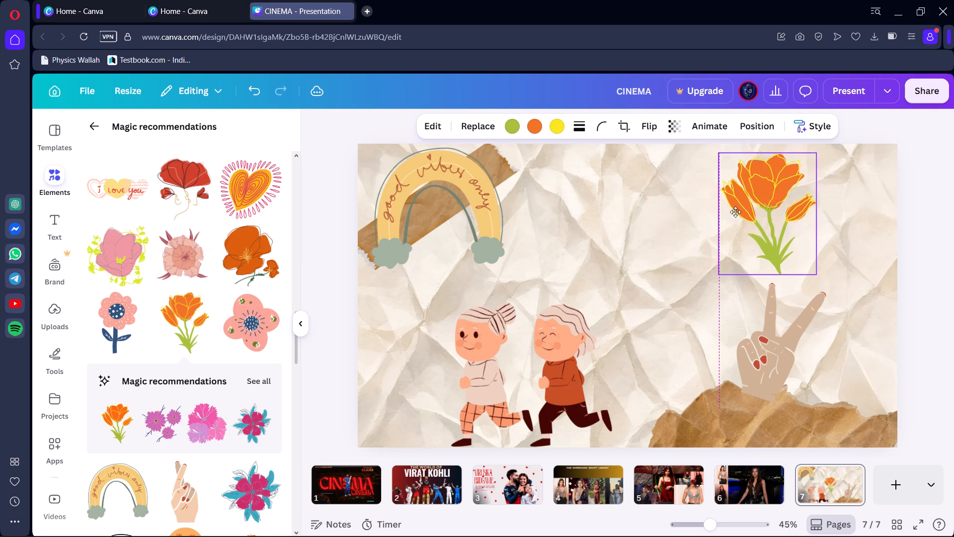
drag(735, 212, 679, 336)
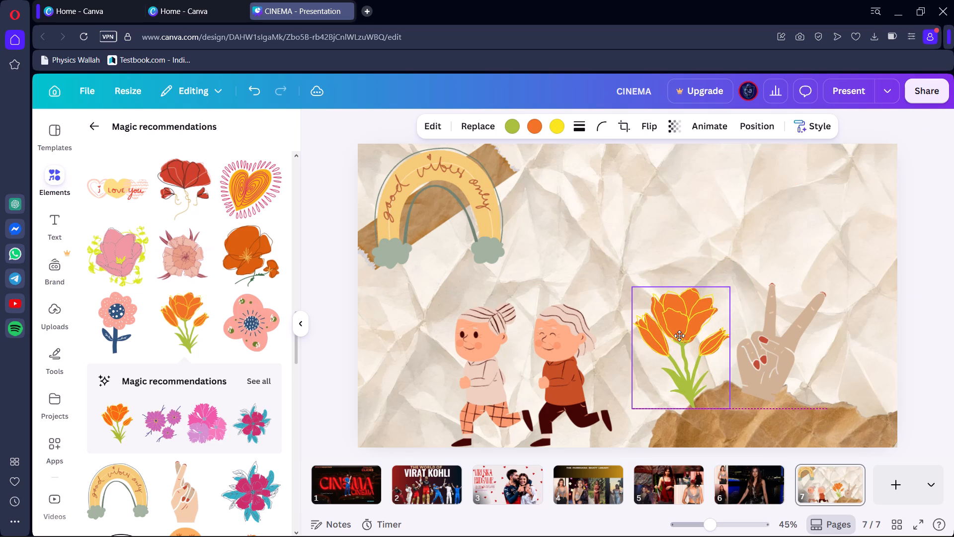
drag(679, 336, 678, 340)
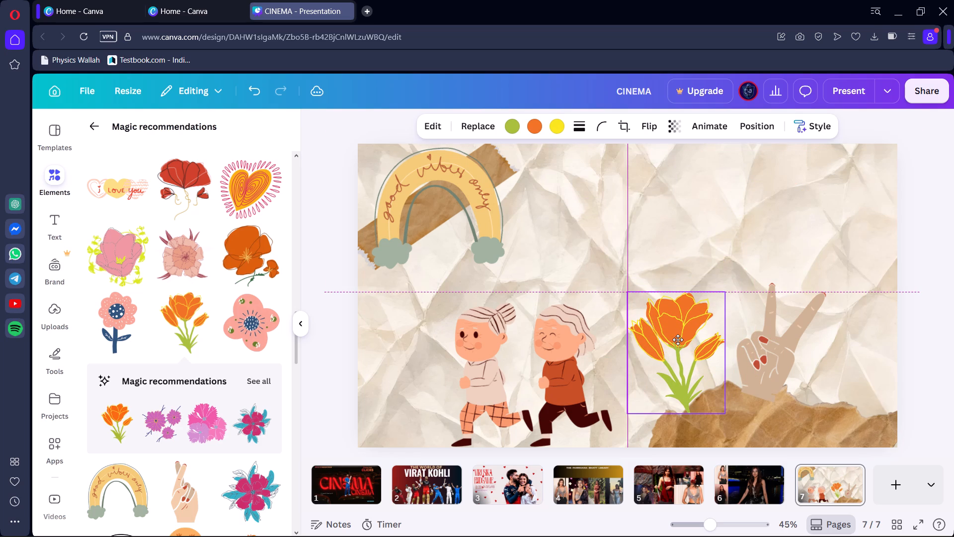
drag(678, 340, 670, 372)
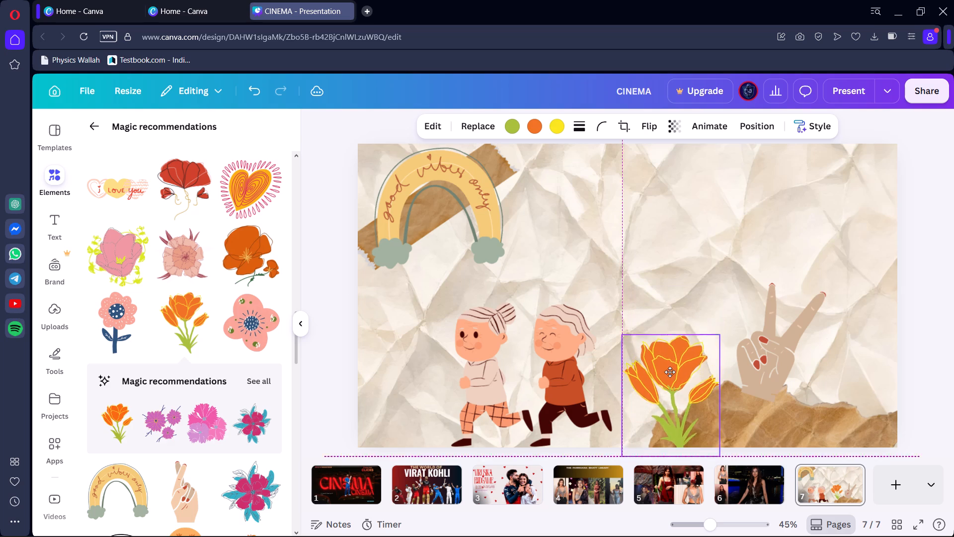
drag(670, 372, 670, 355)
click(708, 192)
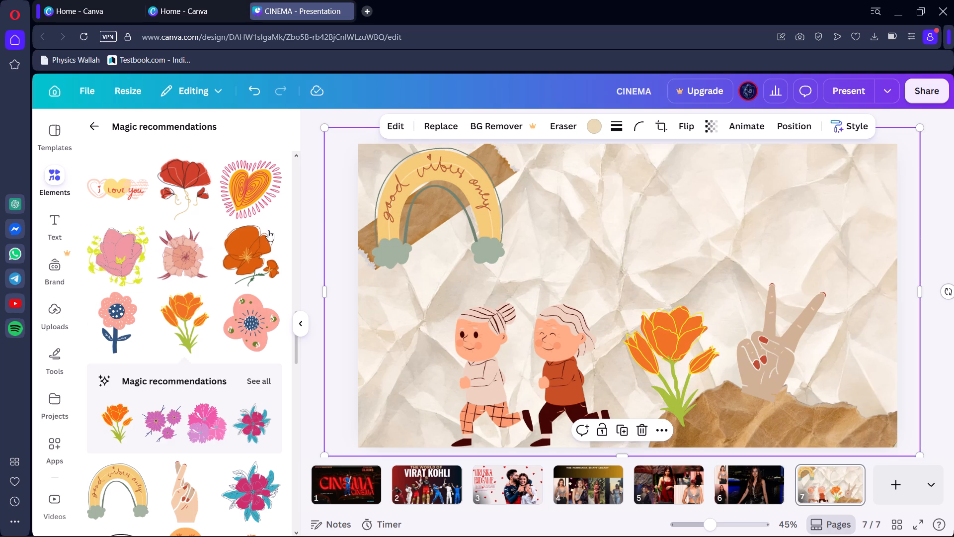
Look through the rest of the recommended elements for another illustration that suits page 7.
scroll(268, 230, up, 2)
scroll(268, 230, down, 1)
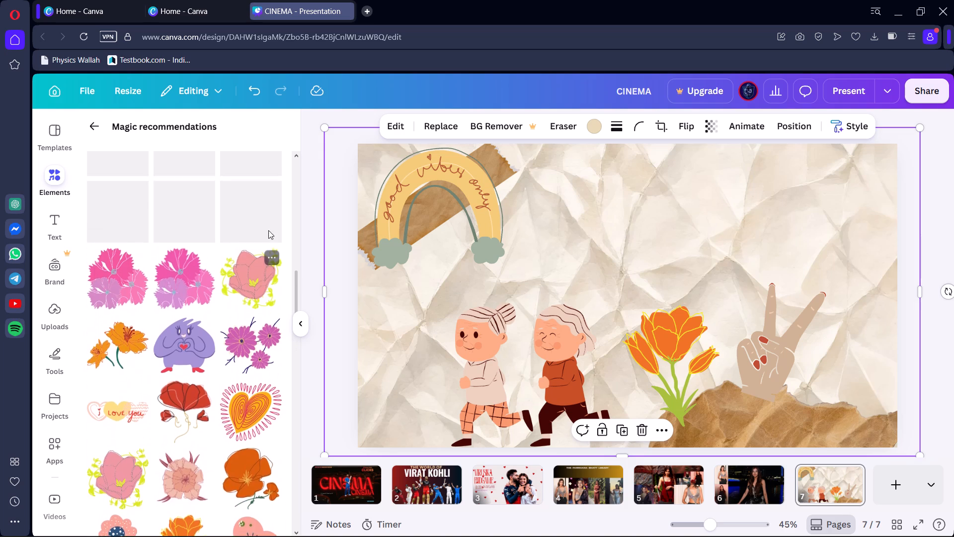
scroll(268, 230, down, 5)
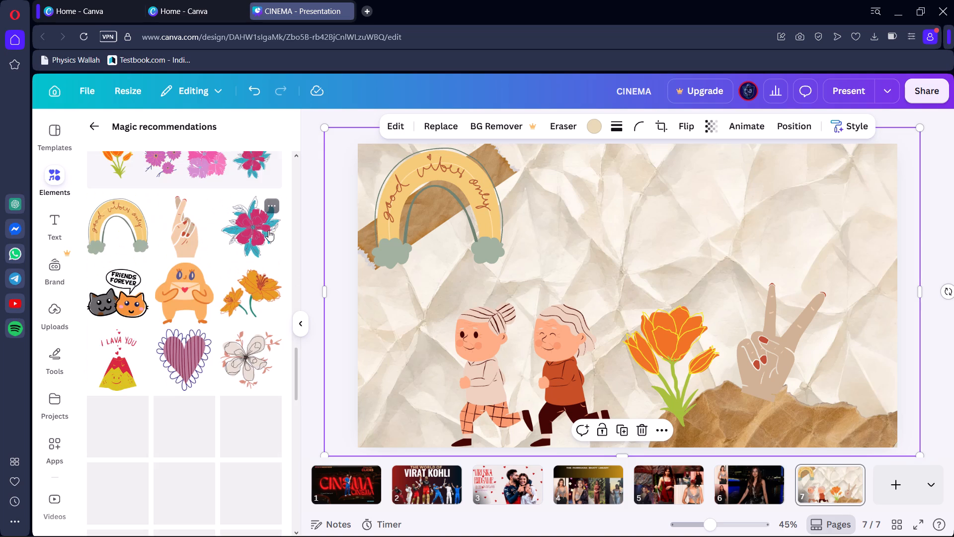
scroll(268, 230, down, 6)
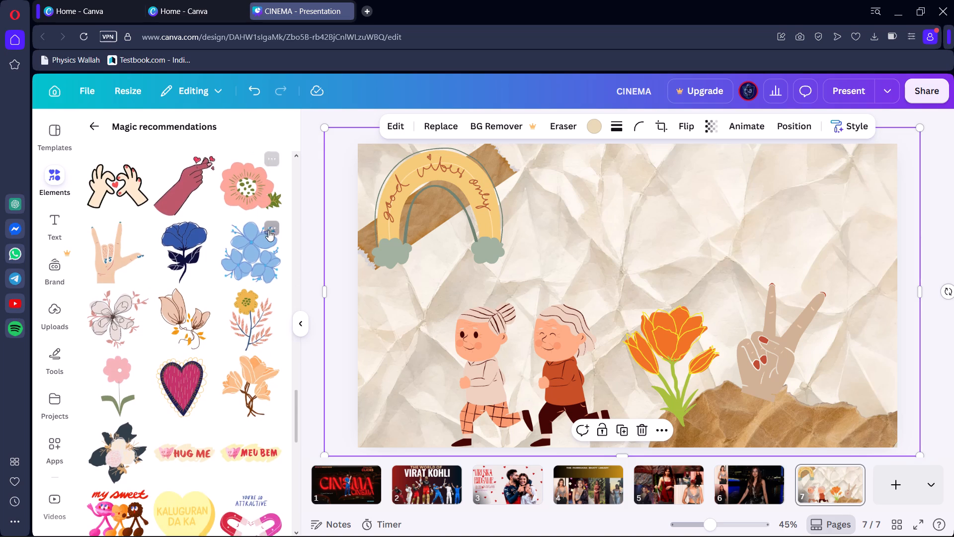
scroll(268, 230, down, 2)
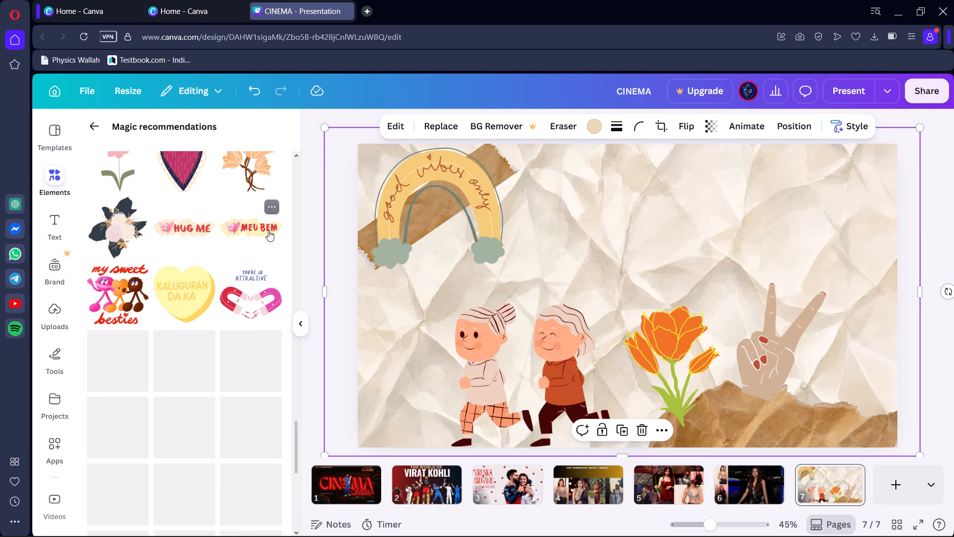
scroll(268, 230, down, 1)
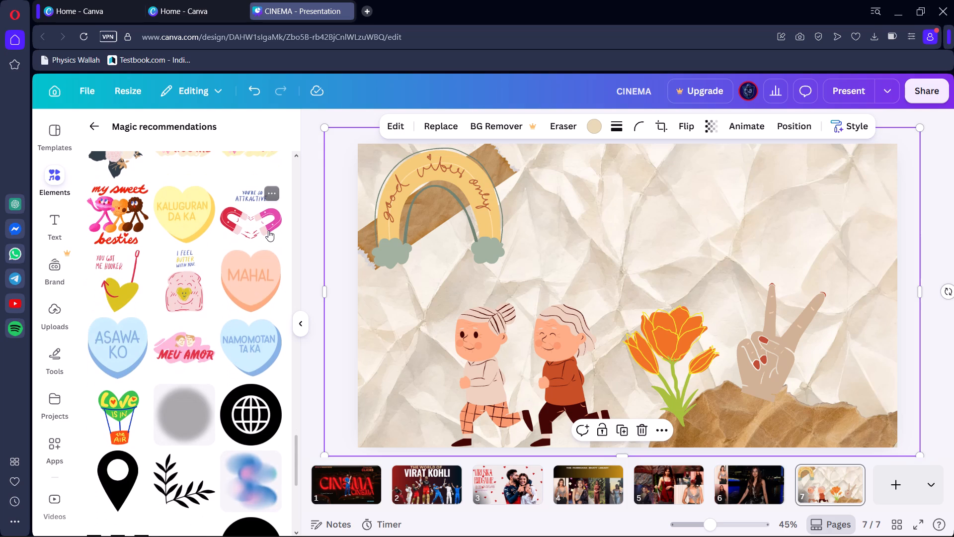
right_click(268, 230)
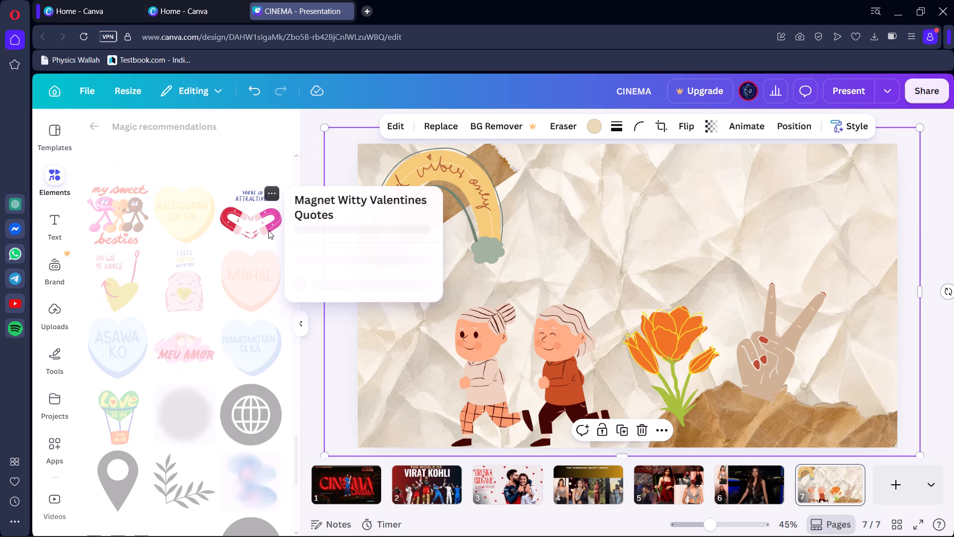
scroll(241, 334, down, 2)
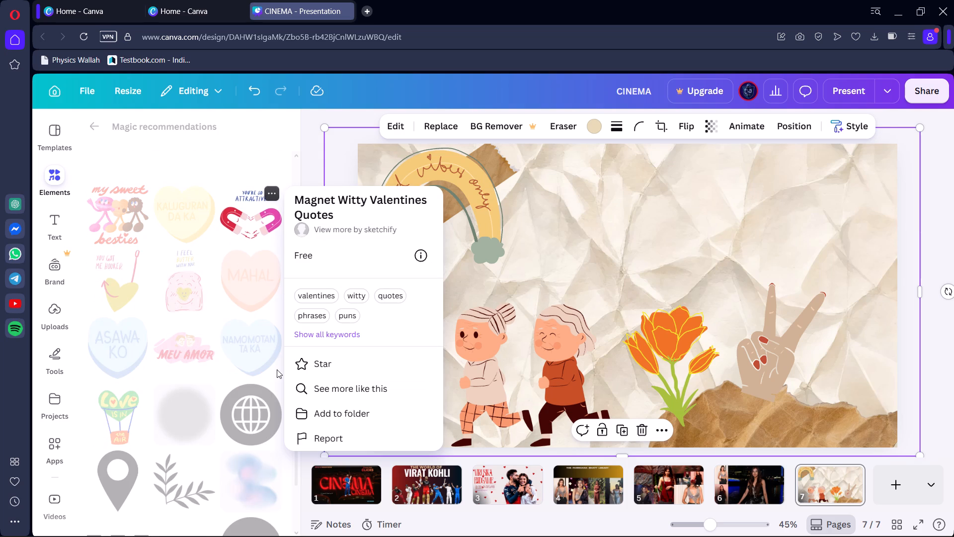
click(277, 369)
scroll(277, 369, down, 6)
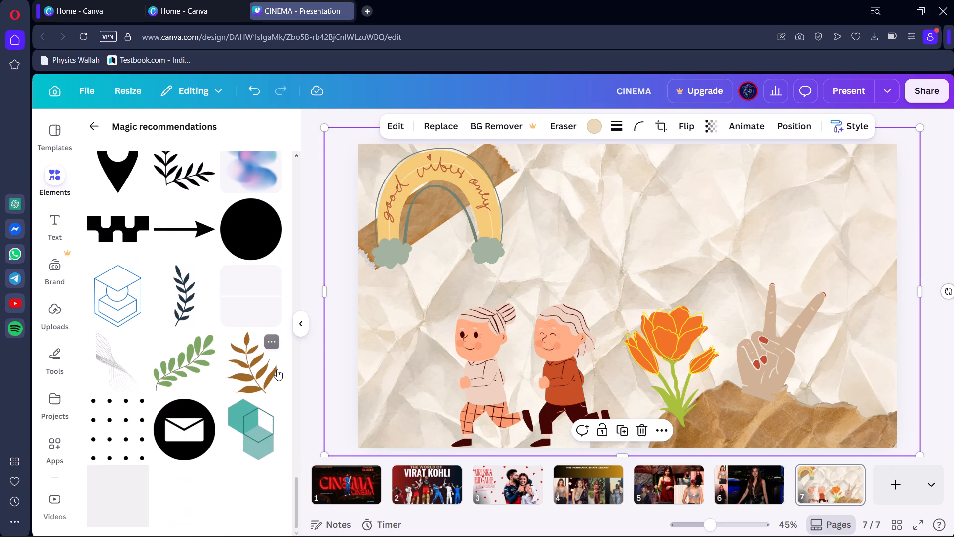
scroll(277, 369, down, 1)
scroll(277, 369, up, 1)
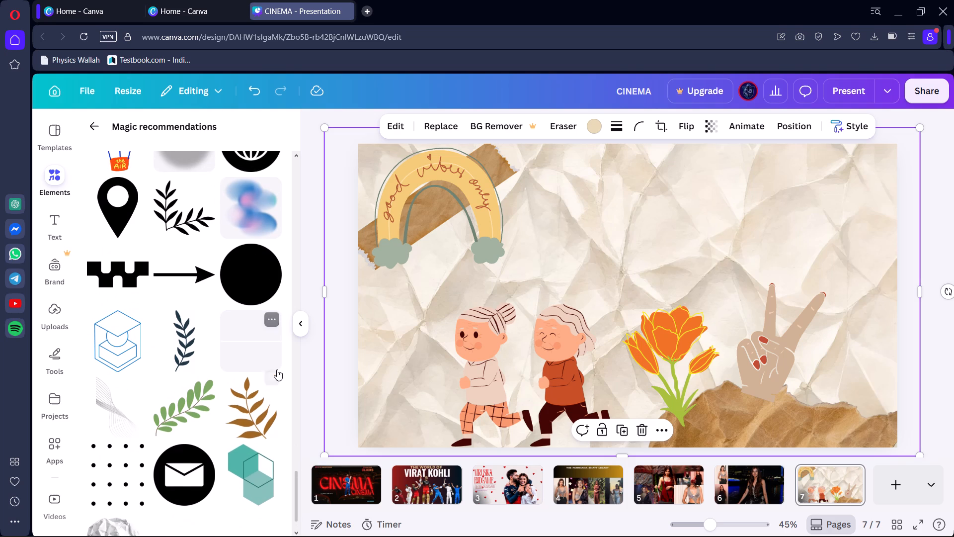
scroll(277, 369, up, 3)
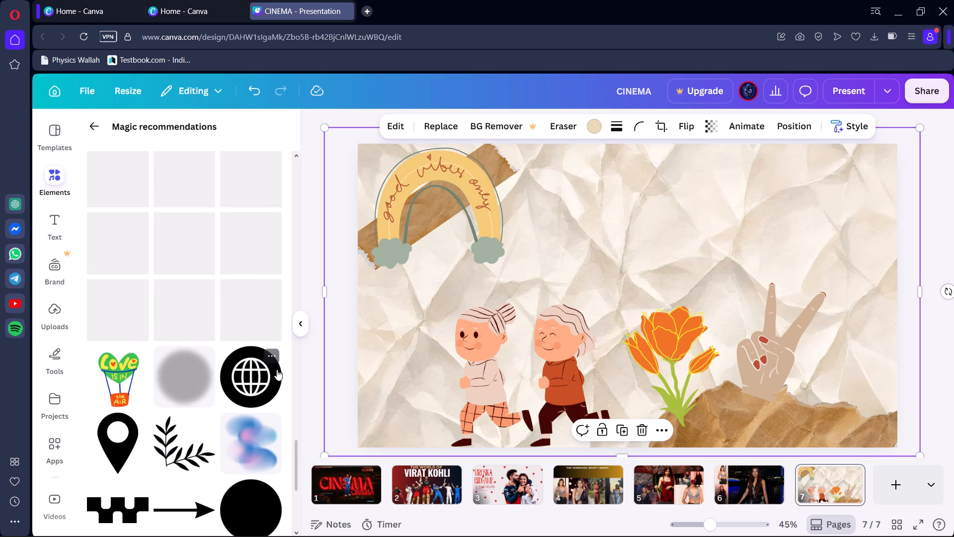
scroll(277, 369, up, 1)
scroll(277, 369, down, 4)
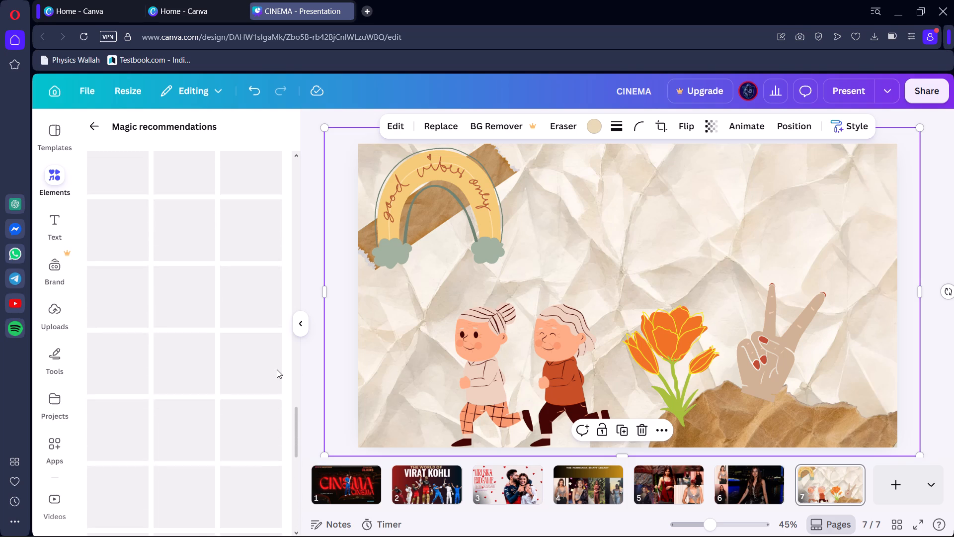
scroll(277, 369, down, 2)
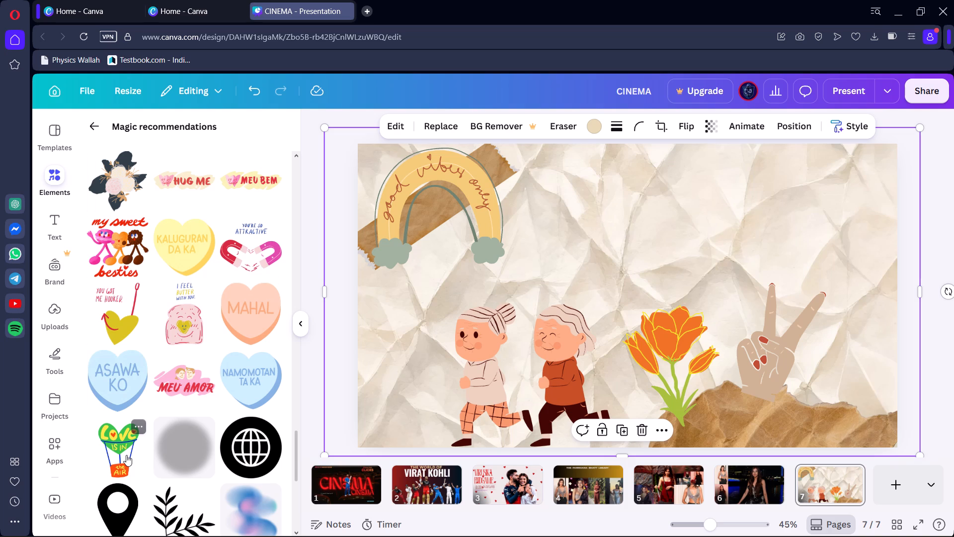
scroll(223, 289, up, 1)
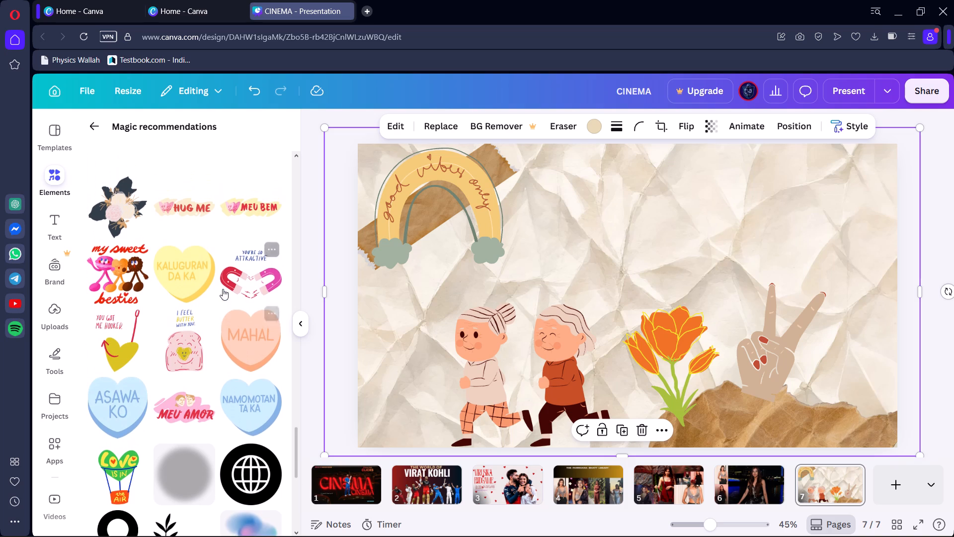
scroll(223, 289, up, 2)
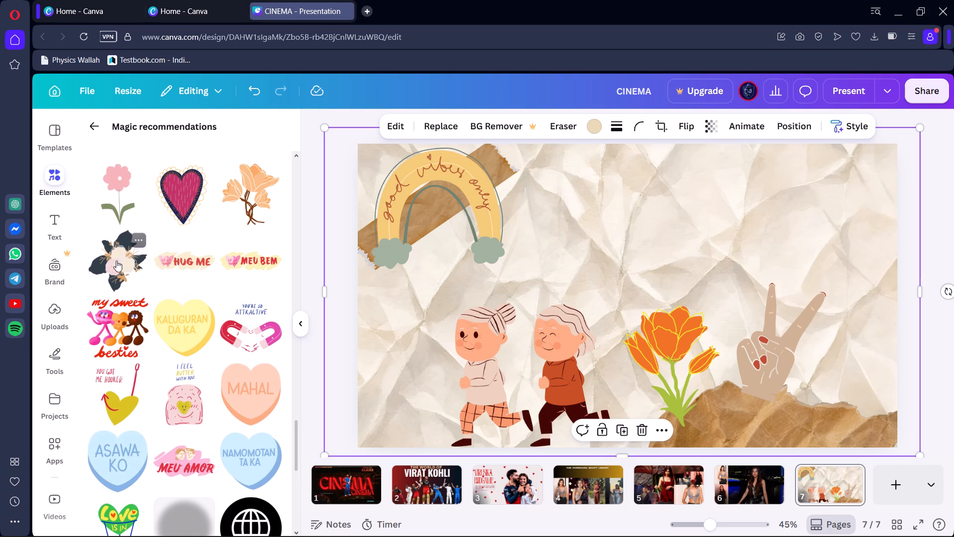
Add the dark-leaved bouquet with cream and pink flowers and place it in page 7's bottom-left corner, beside the running women.
click(117, 260)
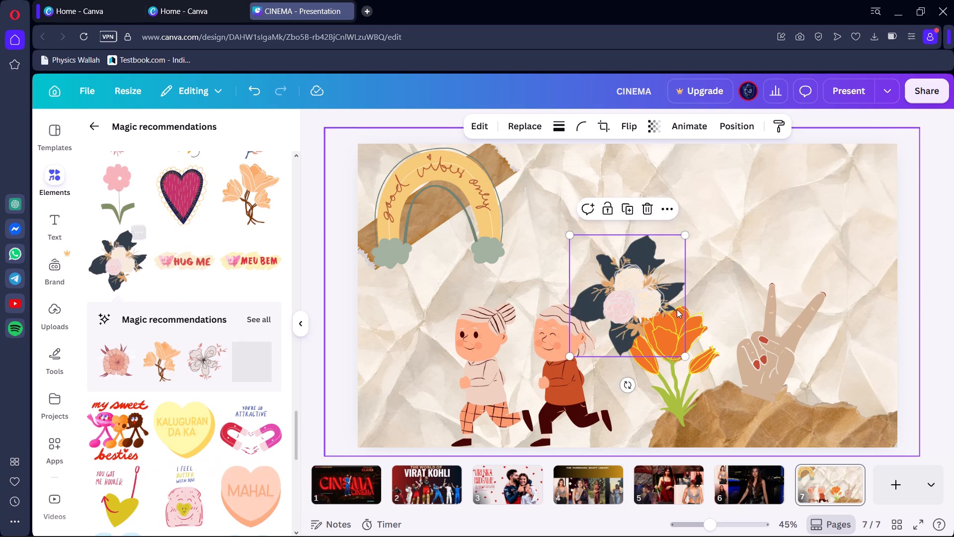
drag(636, 301, 852, 215)
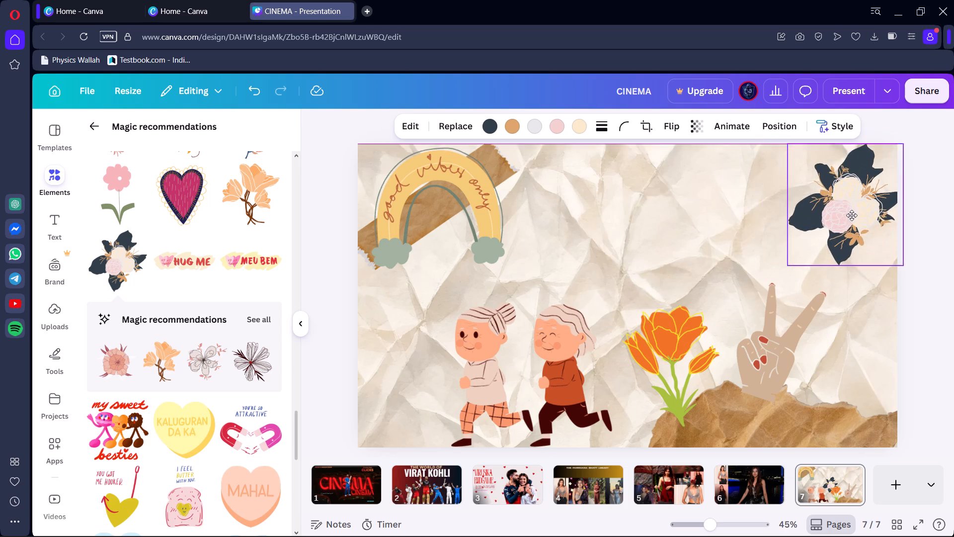
drag(852, 215, 421, 411)
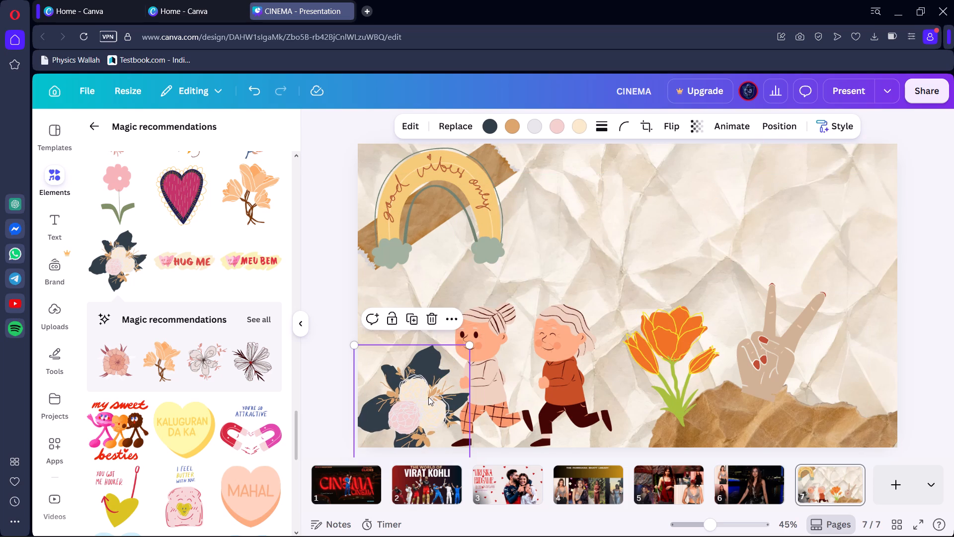
Move the dark-leaved bouquet to page 7's bottom-right corner and shift the peace-sign hand slightly toward the tulips to make room.
drag(429, 398, 761, 218)
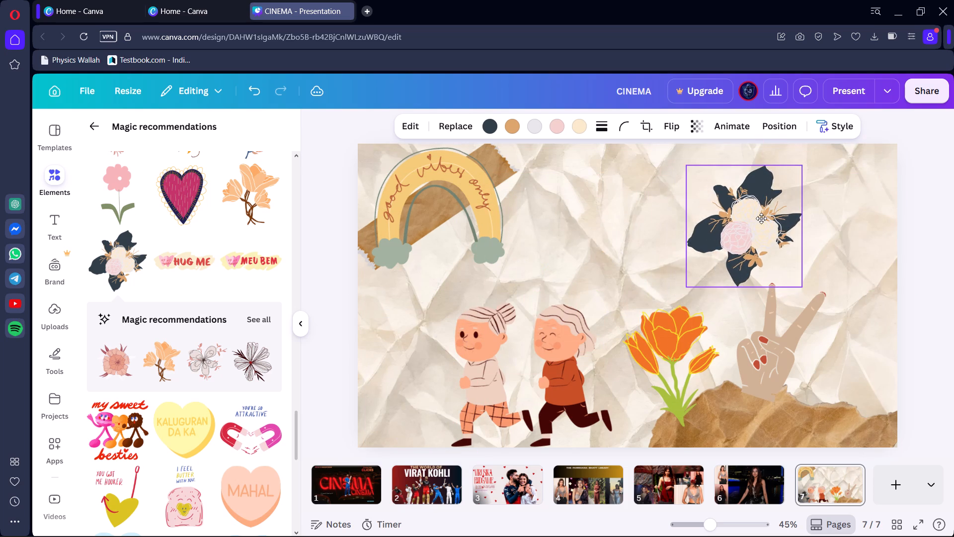
drag(761, 218, 844, 348)
drag(833, 368, 848, 402)
click(754, 366)
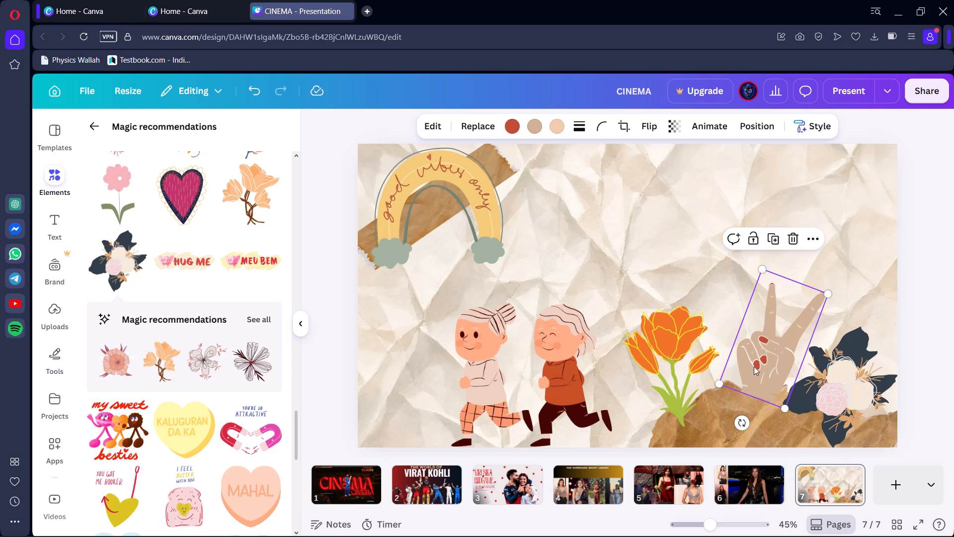
drag(771, 358, 751, 357)
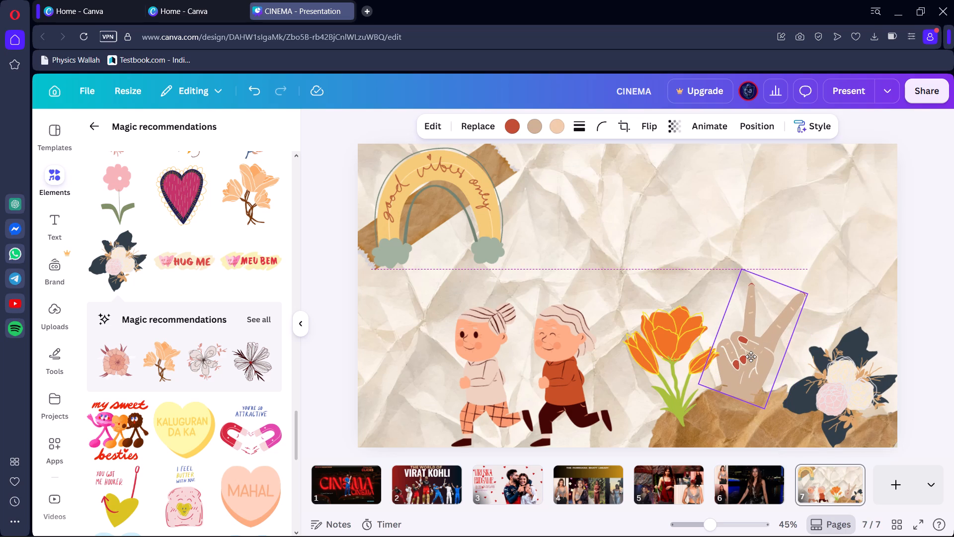
drag(751, 357, 756, 357)
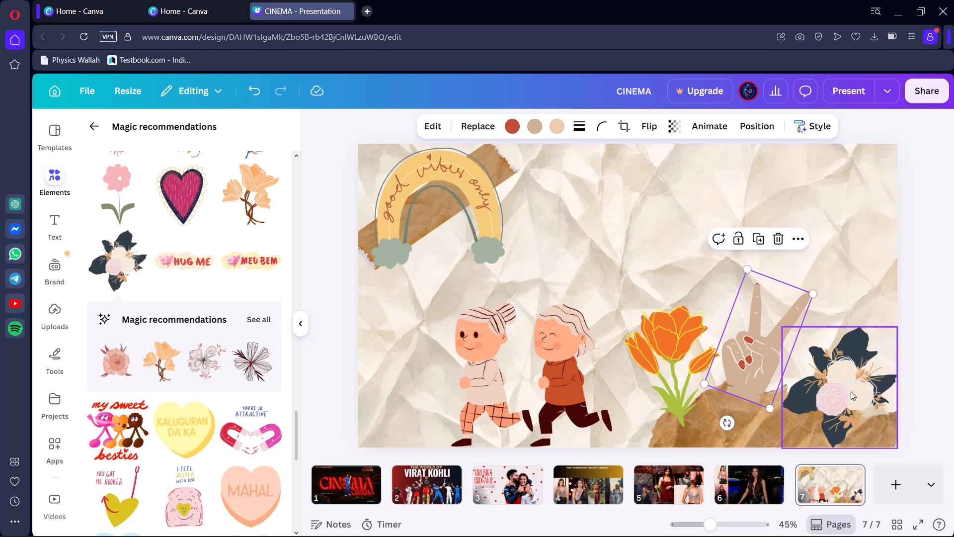
click(851, 392)
drag(842, 400, 828, 396)
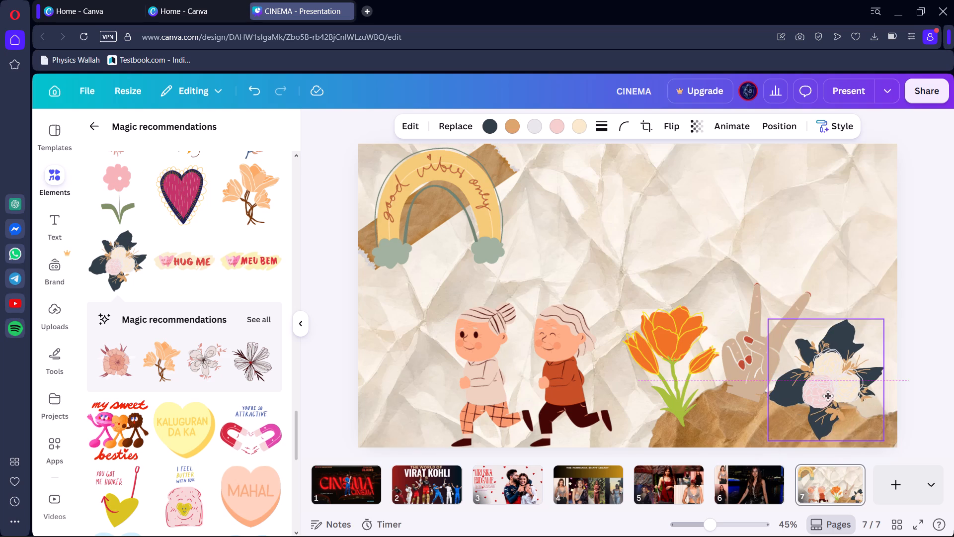
drag(828, 396, 835, 399)
click(789, 233)
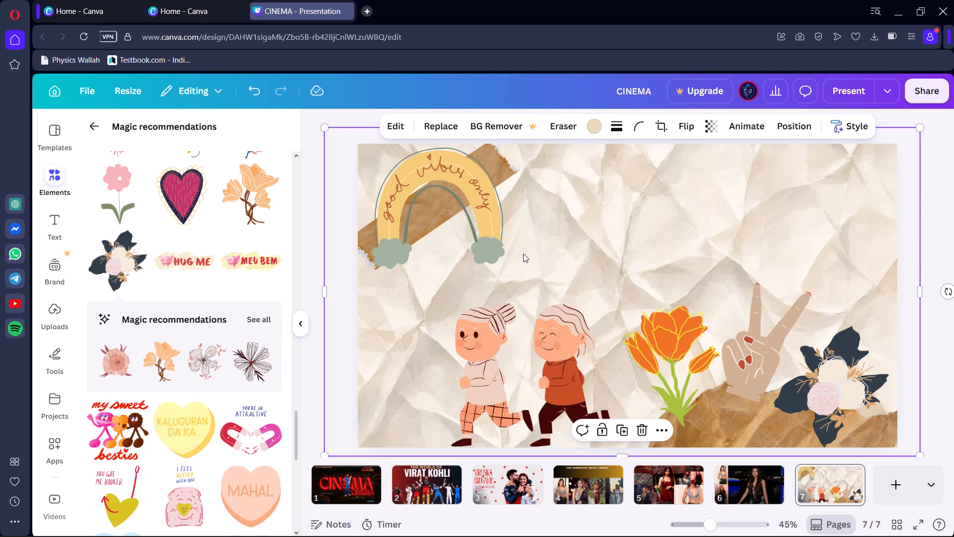
Look through the whole set of recommended elements for another illustration that suits page 7.
scroll(172, 384, down, 3)
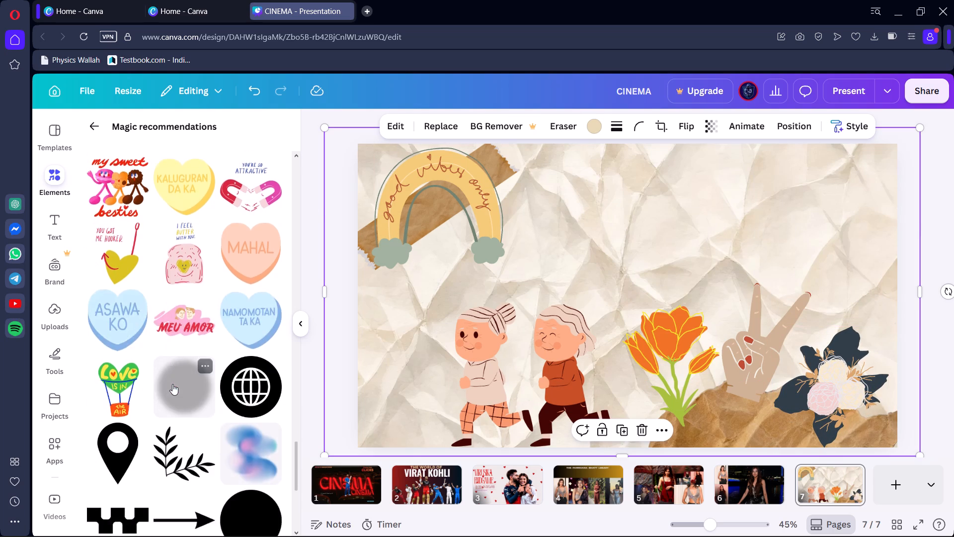
scroll(172, 384, down, 1)
scroll(189, 339, down, 1)
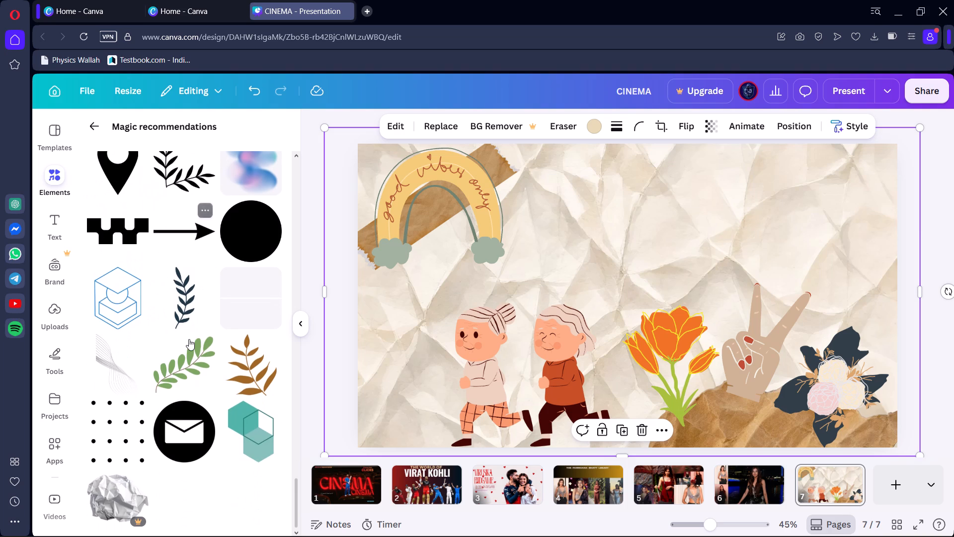
scroll(189, 339, down, 1)
scroll(189, 339, up, 7)
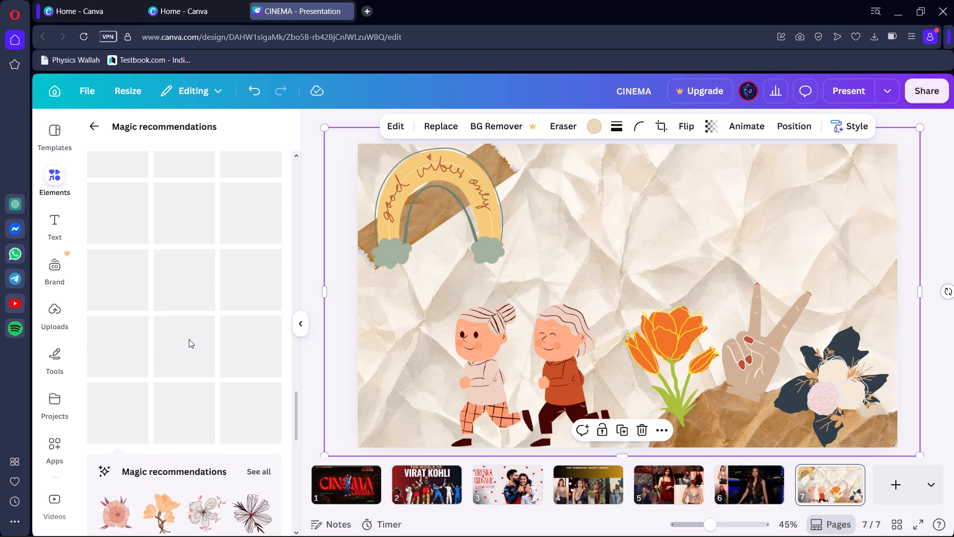
scroll(189, 339, up, 5)
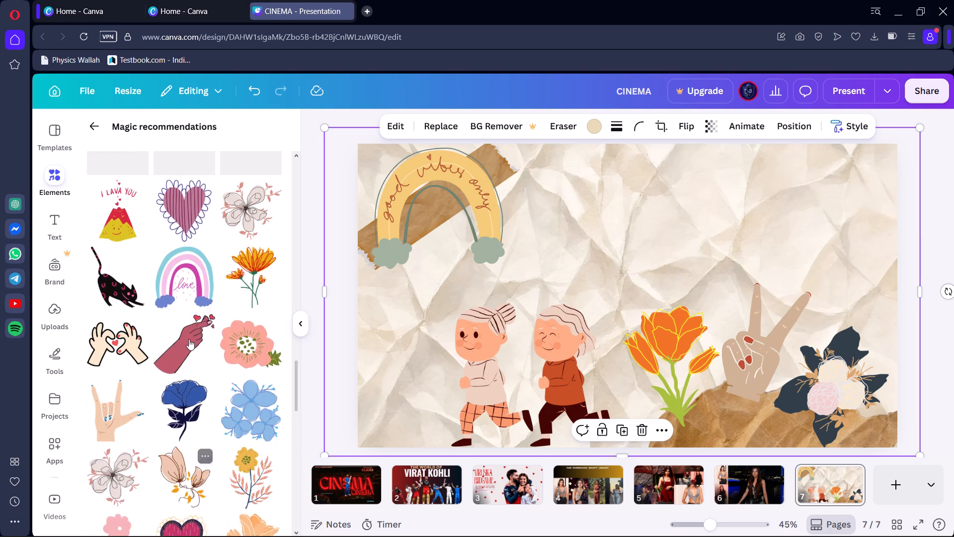
scroll(189, 339, up, 3)
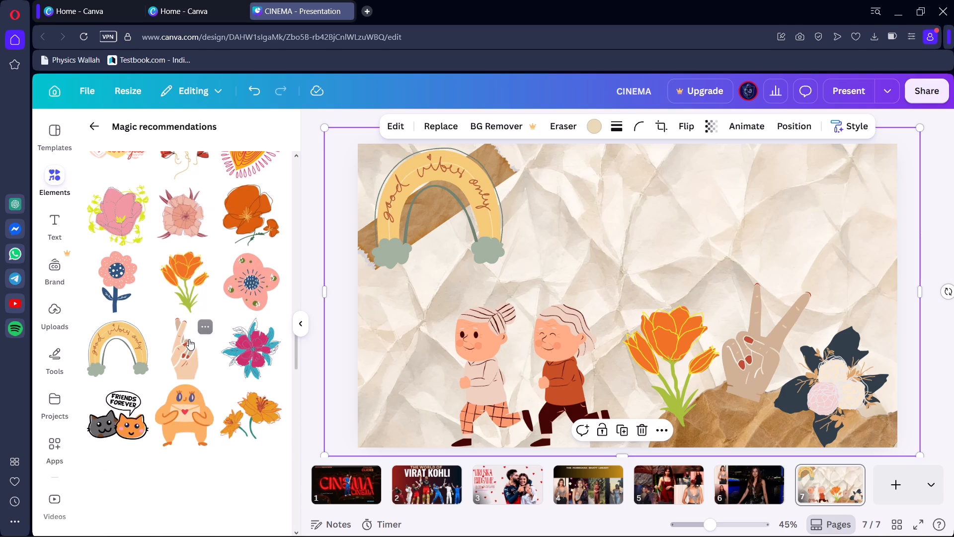
scroll(189, 339, up, 1)
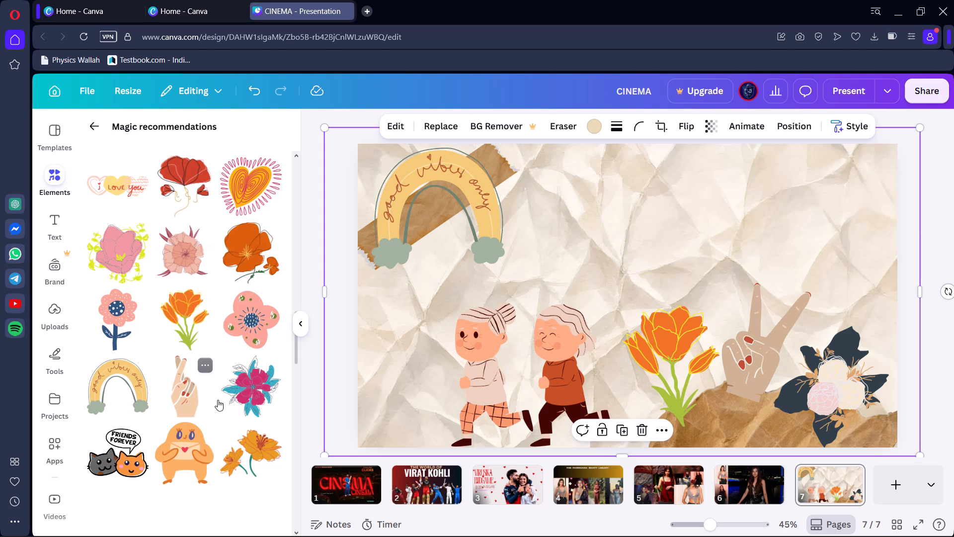
scroll(221, 380, up, 2)
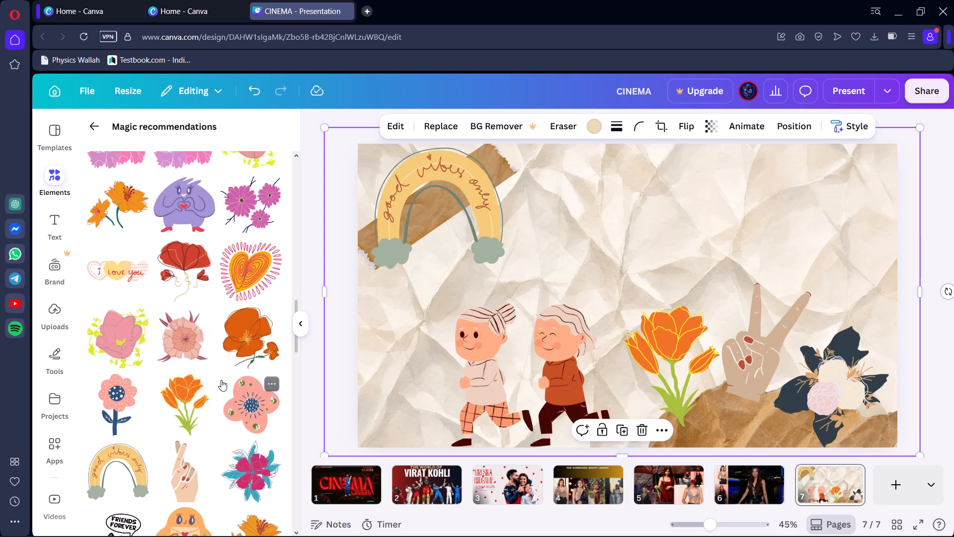
scroll(221, 380, up, 2)
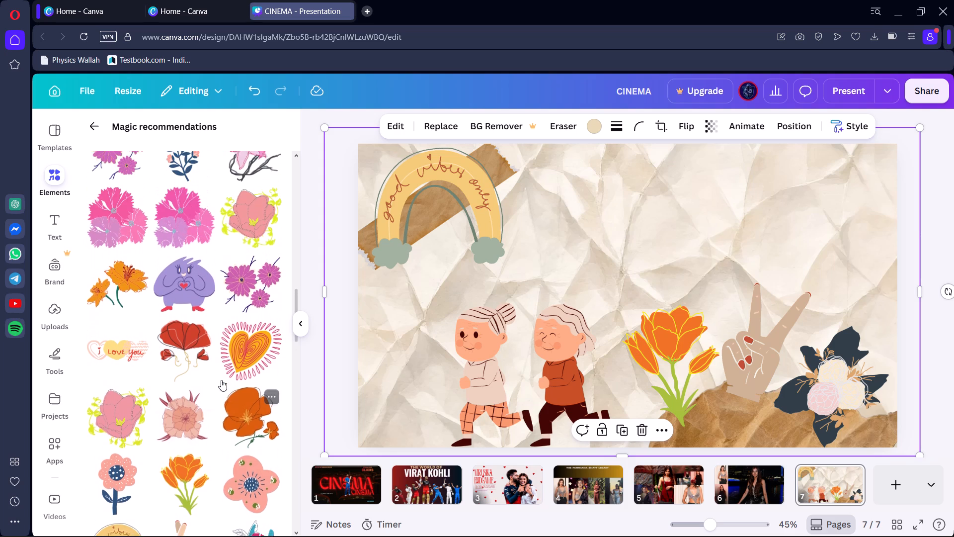
scroll(221, 380, up, 3)
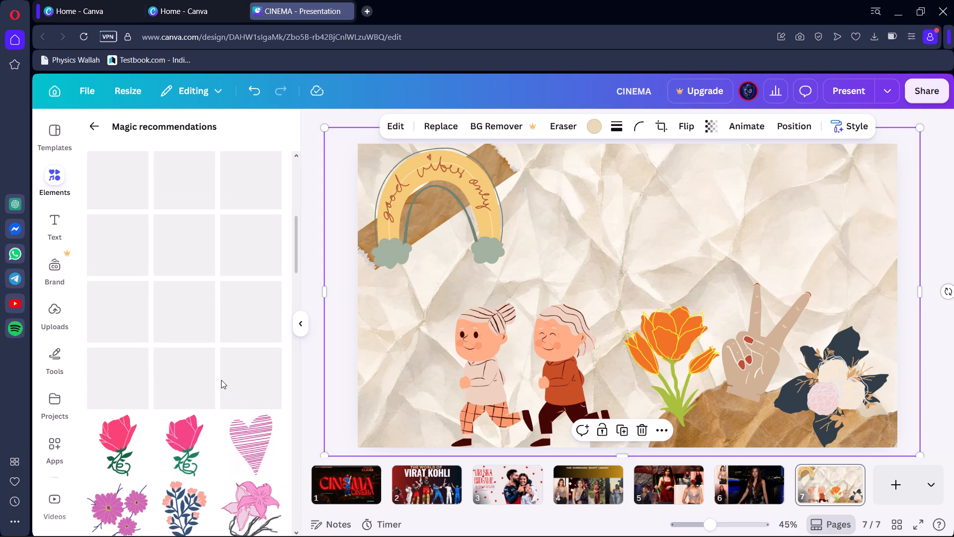
scroll(221, 380, up, 1)
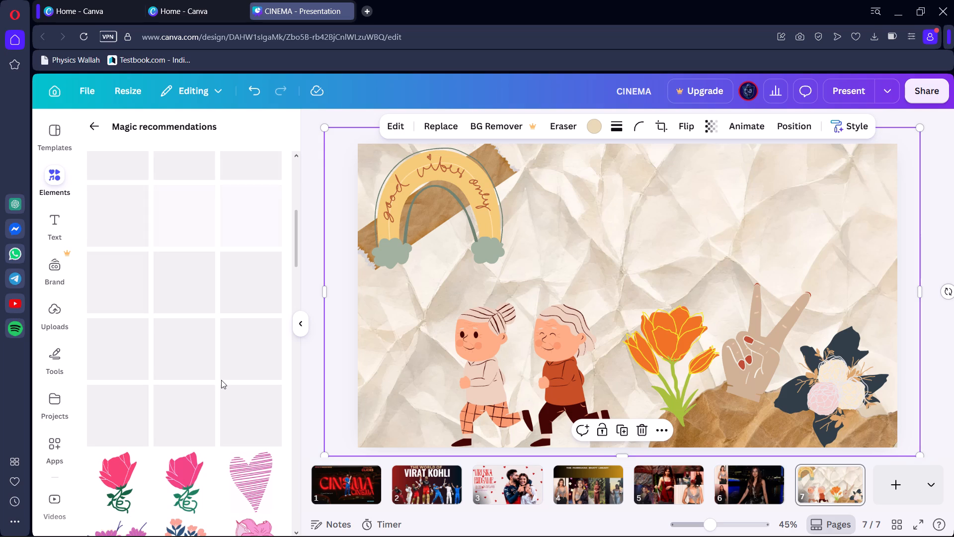
click(221, 380)
scroll(221, 380, up, 1)
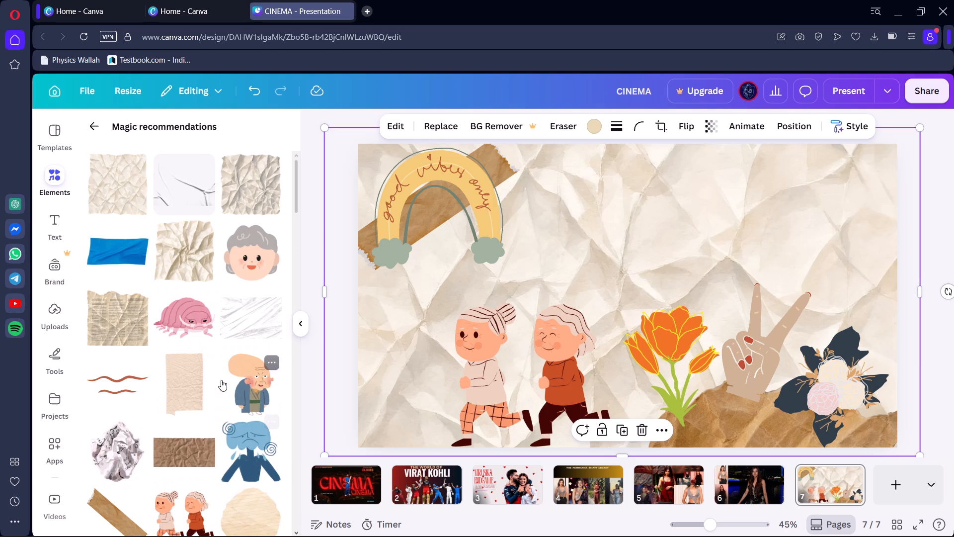
scroll(221, 380, up, 2)
Add the "Friends Forever" cats from the recommended elements, shrink them and place them above the peace-sign hand in page 7's upper-right area.
scroll(229, 308, down, 1)
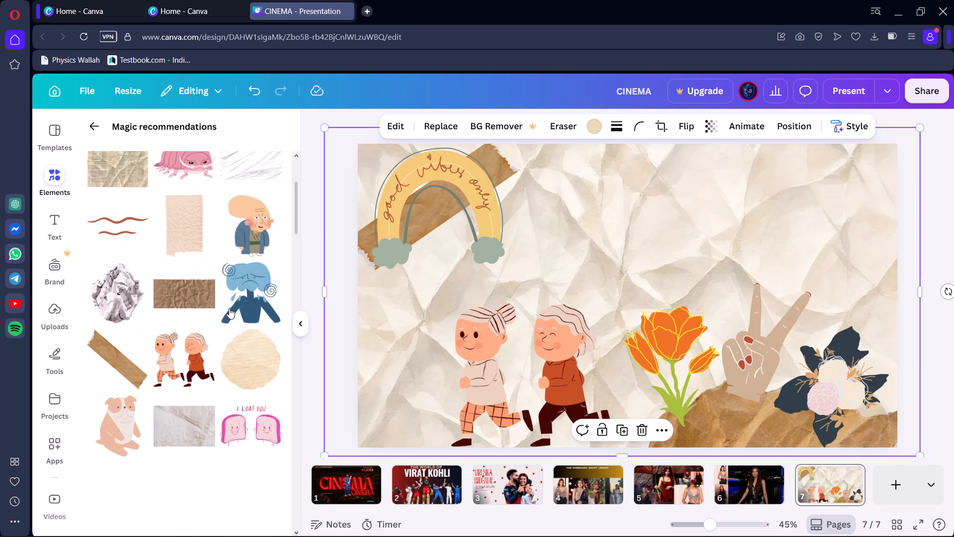
scroll(229, 308, down, 2)
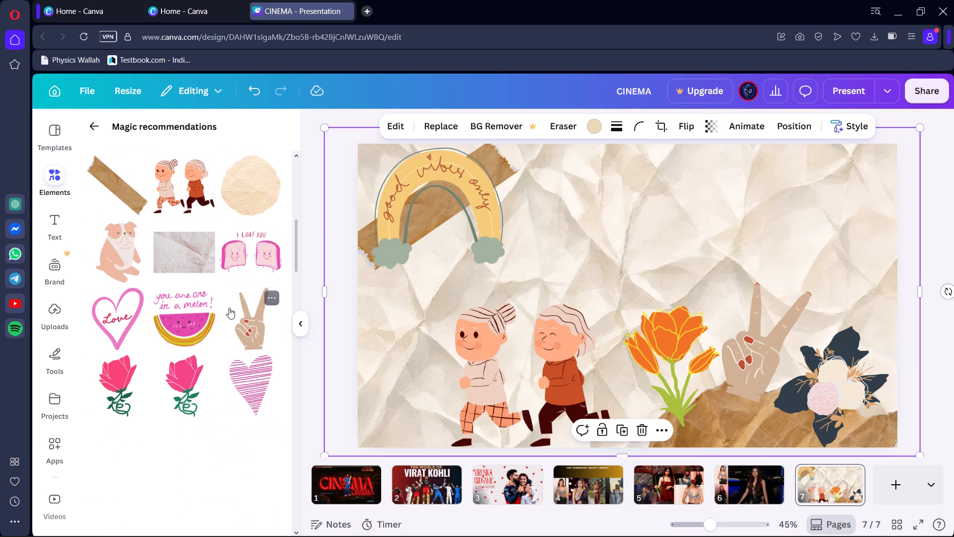
scroll(229, 308, down, 2)
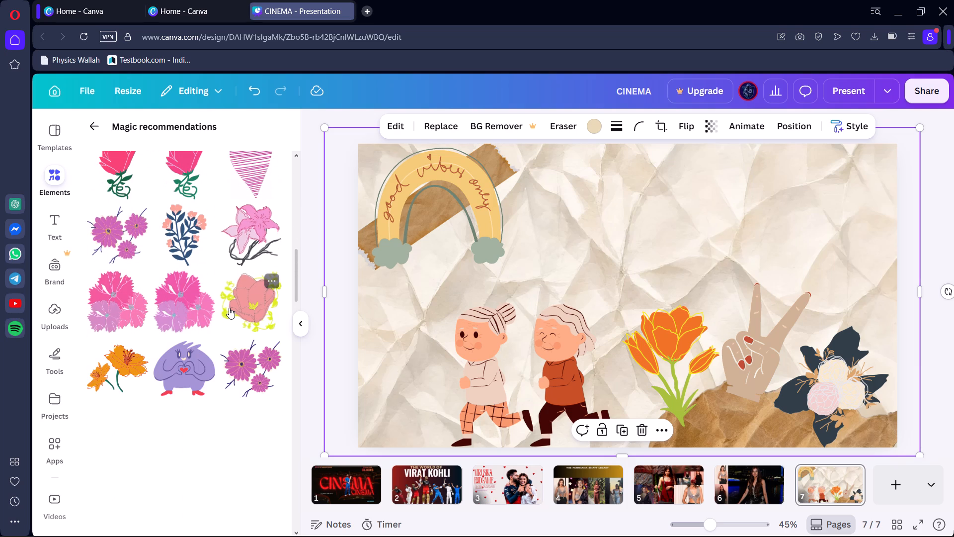
scroll(229, 308, down, 1)
scroll(159, 343, down, 1)
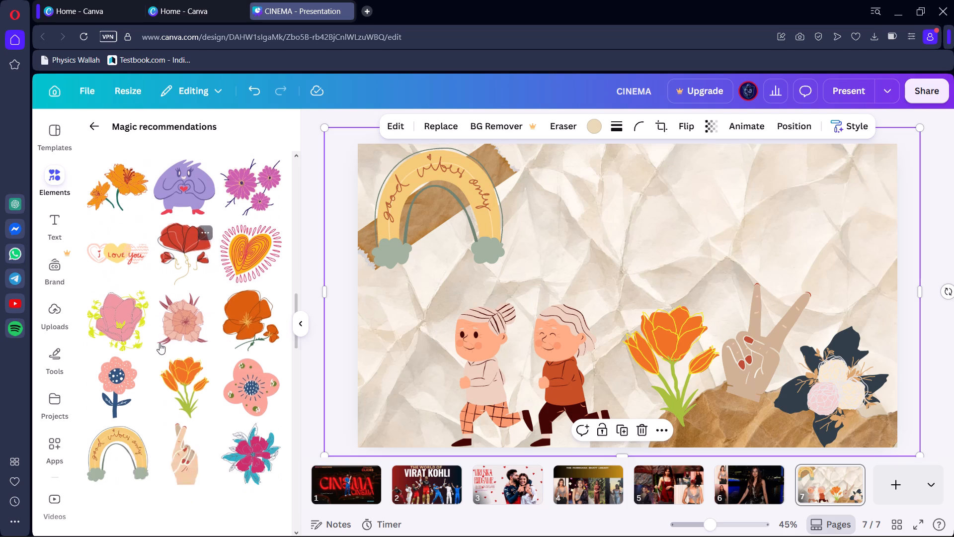
scroll(159, 343, down, 3)
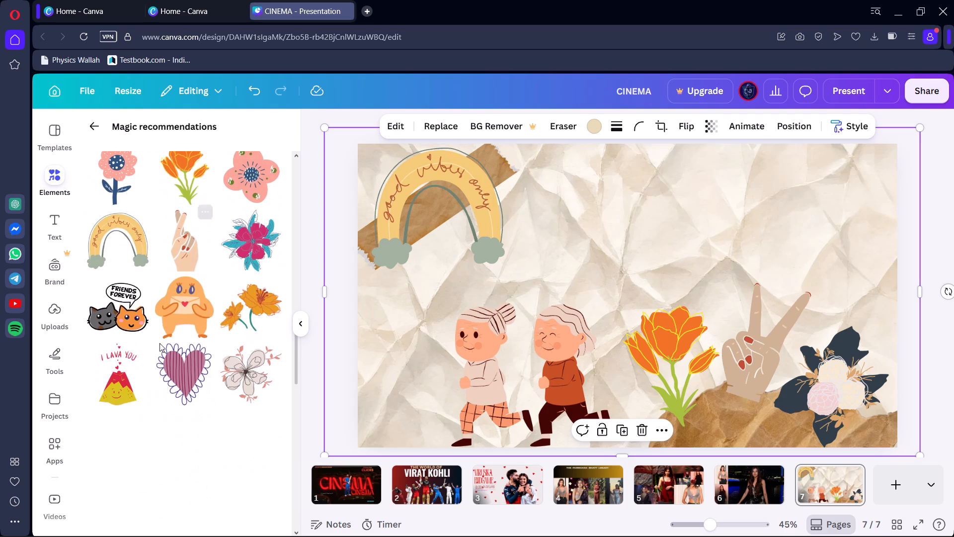
scroll(159, 343, down, 1)
click(114, 299)
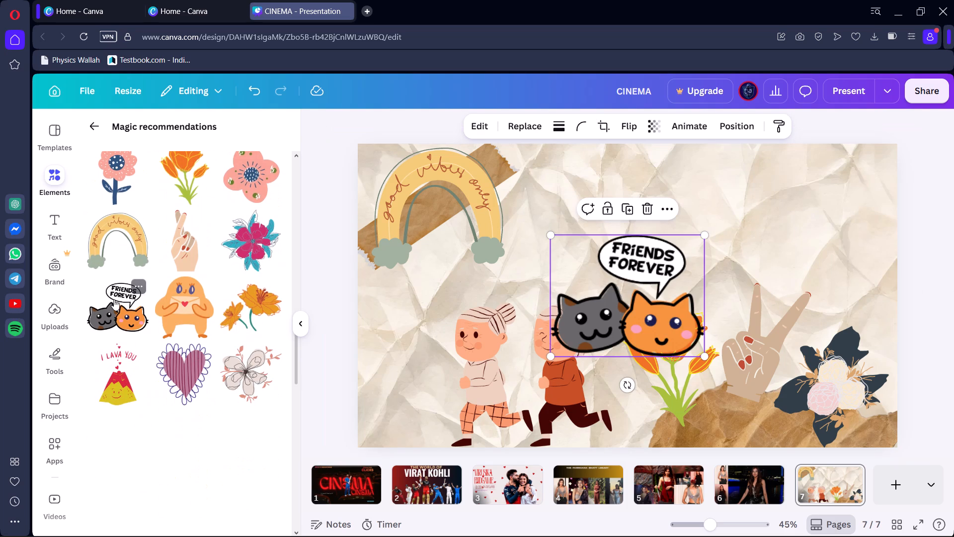
drag(657, 302, 710, 206)
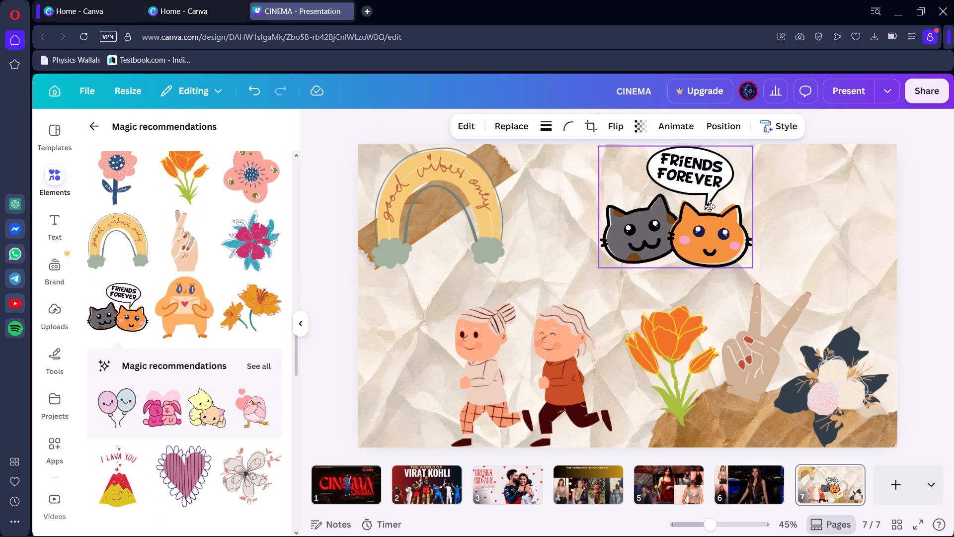
drag(710, 206, 724, 222)
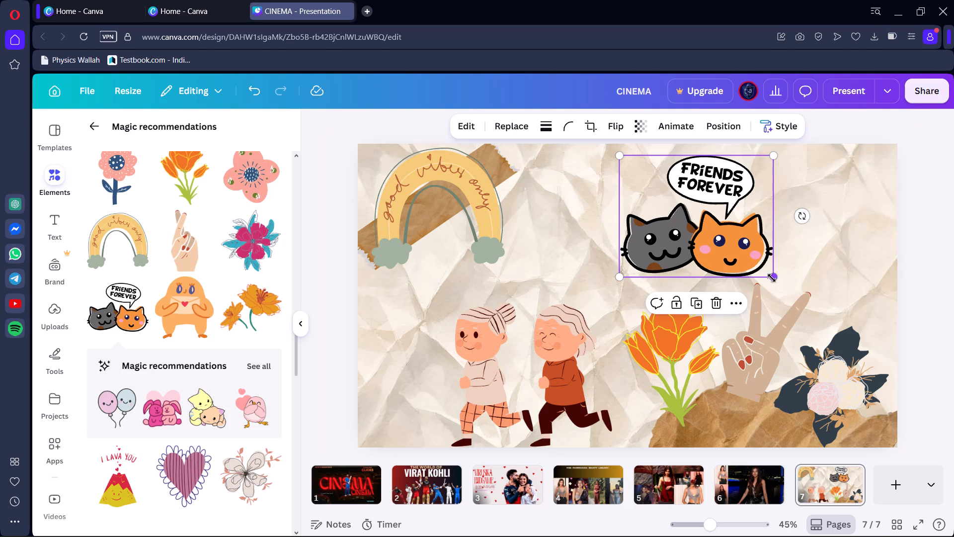
drag(772, 278, 722, 250)
drag(698, 212, 737, 223)
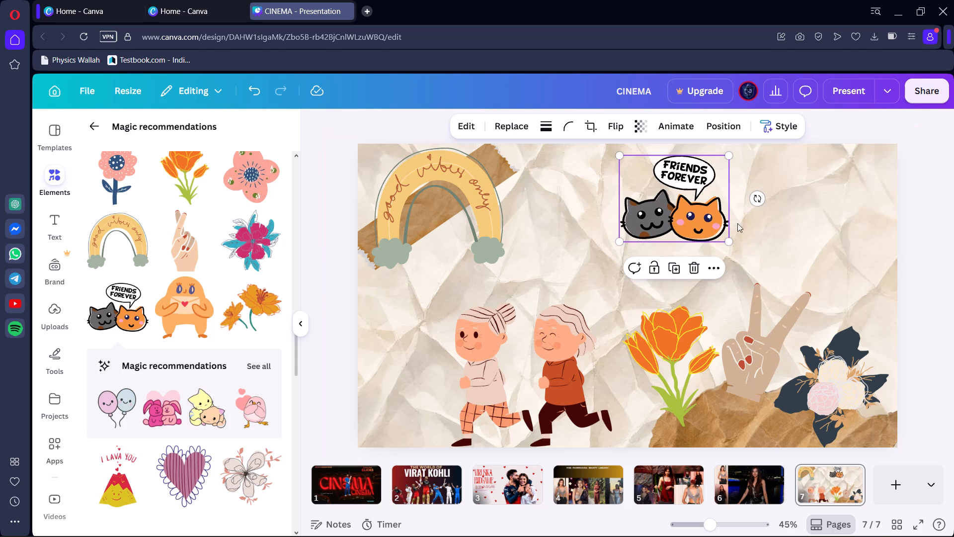
drag(737, 223, 779, 215)
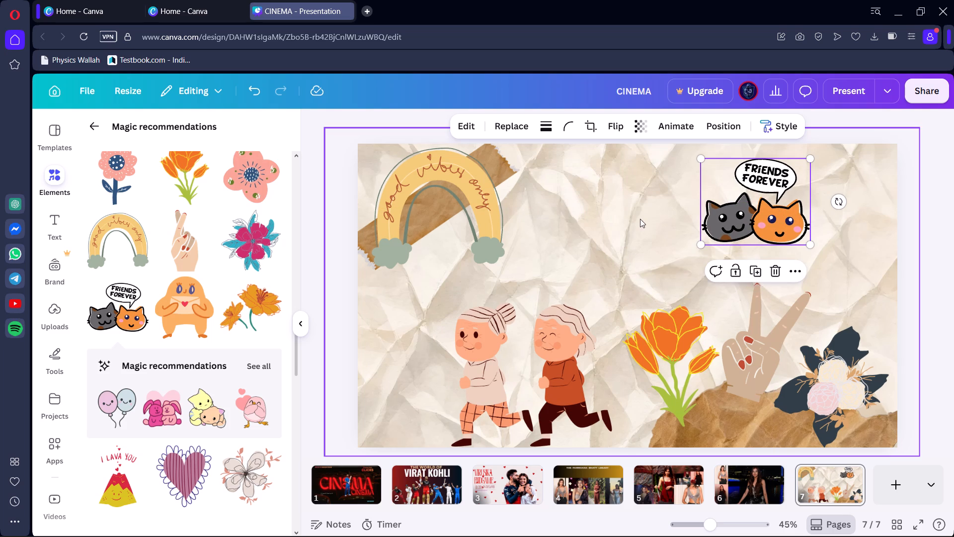
click(640, 219)
Find the yellow "friends" lettering in the cats' full set of recommendations and place it beside the rainbow at page 7's top.
scroll(194, 359, down, 1)
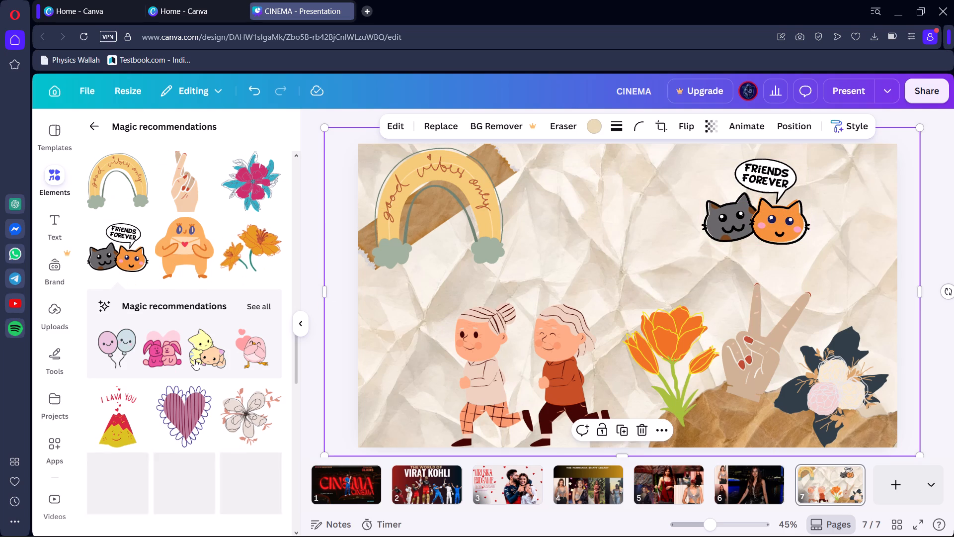
scroll(194, 359, down, 1)
click(264, 299)
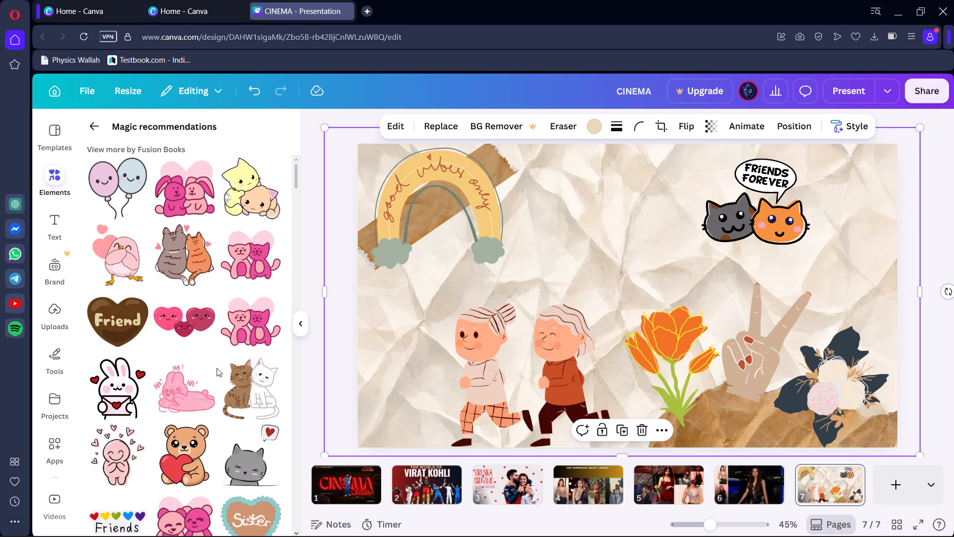
scroll(217, 368, down, 1)
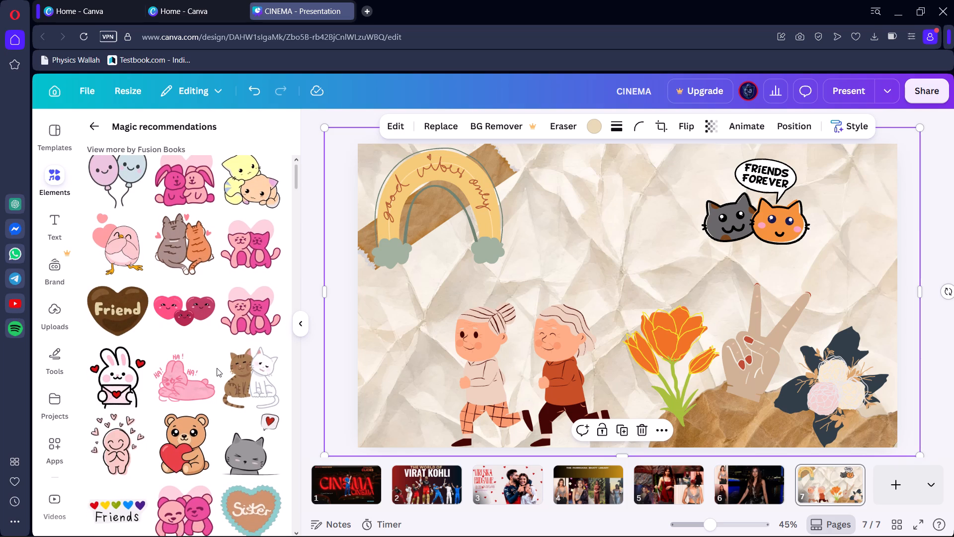
scroll(217, 368, down, 2)
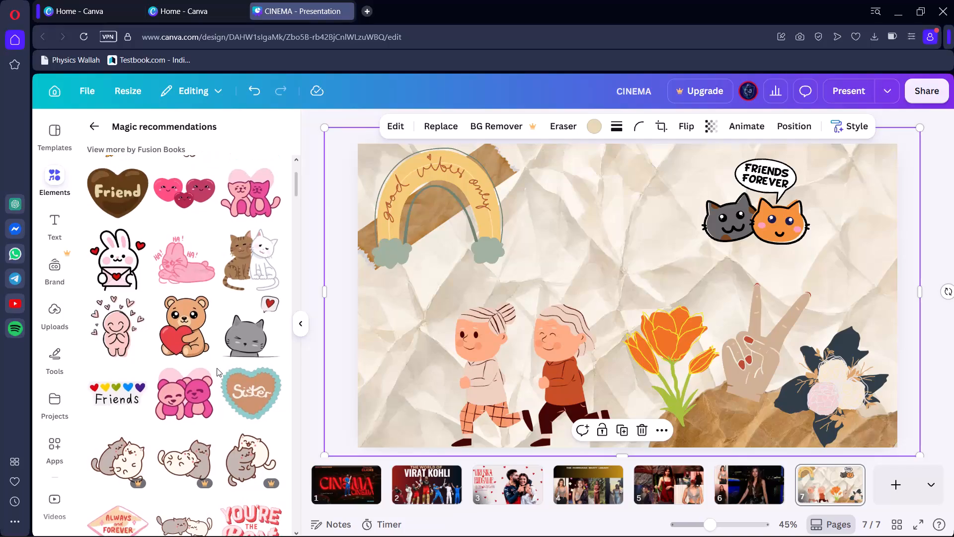
scroll(217, 368, down, 2)
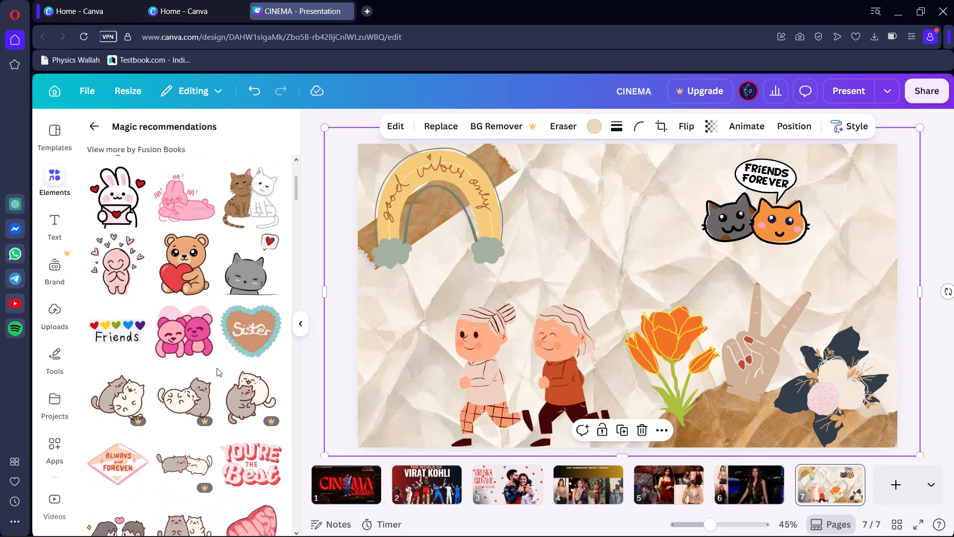
scroll(217, 368, down, 2)
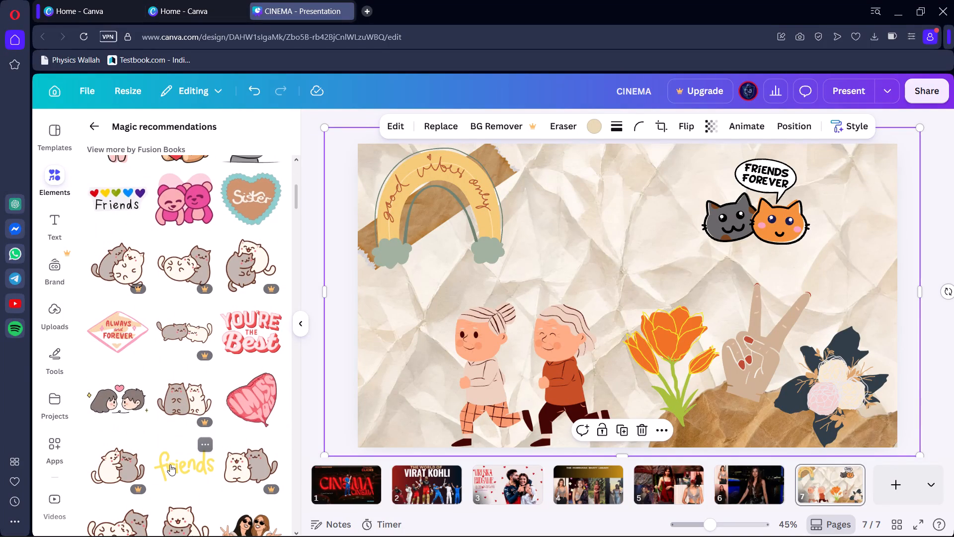
click(170, 464)
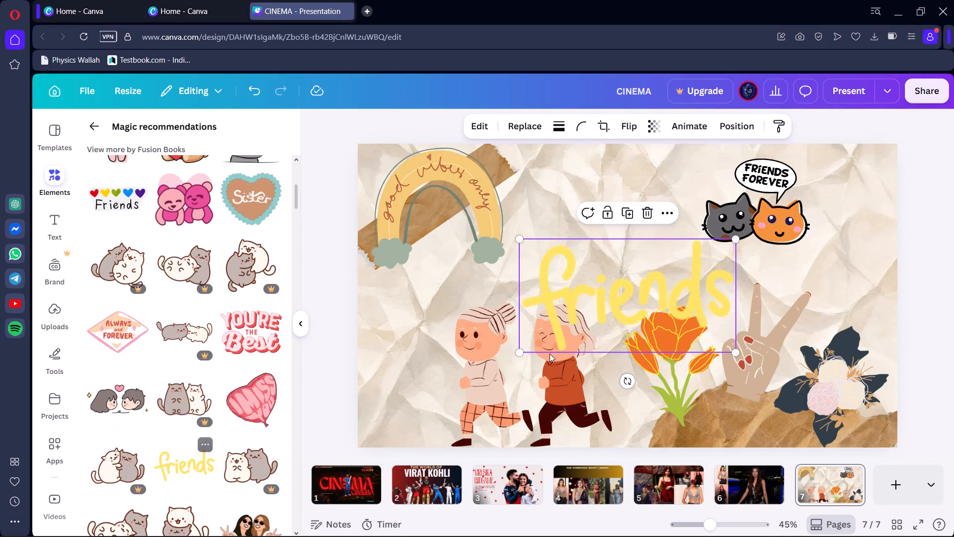
drag(650, 283, 648, 206)
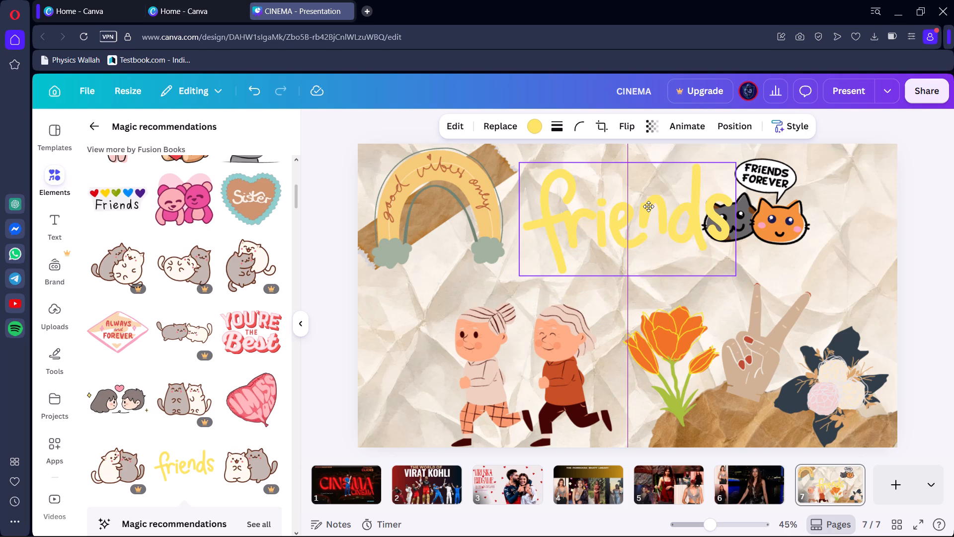
drag(648, 206, 636, 203)
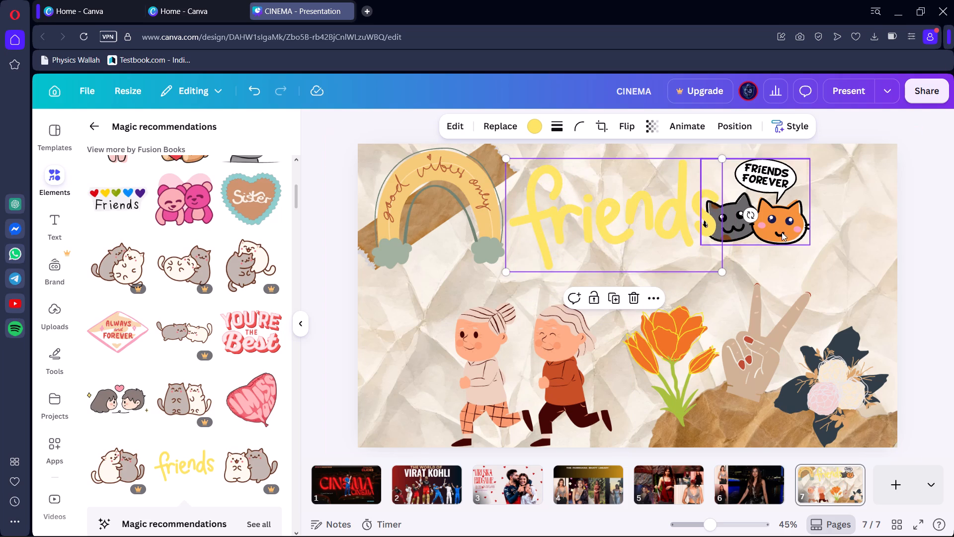
Delete the "Friends Forever" cats from page 7.
click(768, 225)
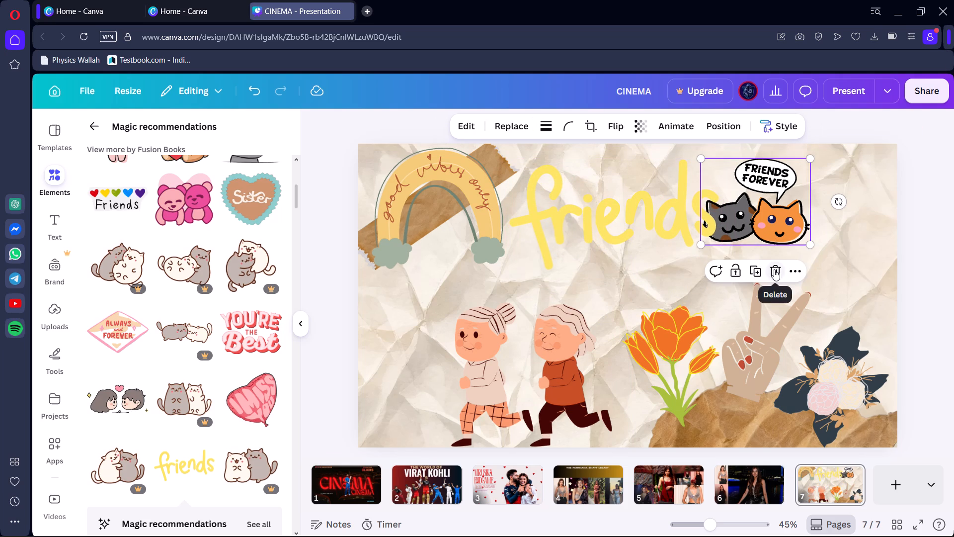
click(774, 269)
Move the yellow "friends" lettering into page 7's upper-right area, above the tulips and peace-sign hand.
click(631, 206)
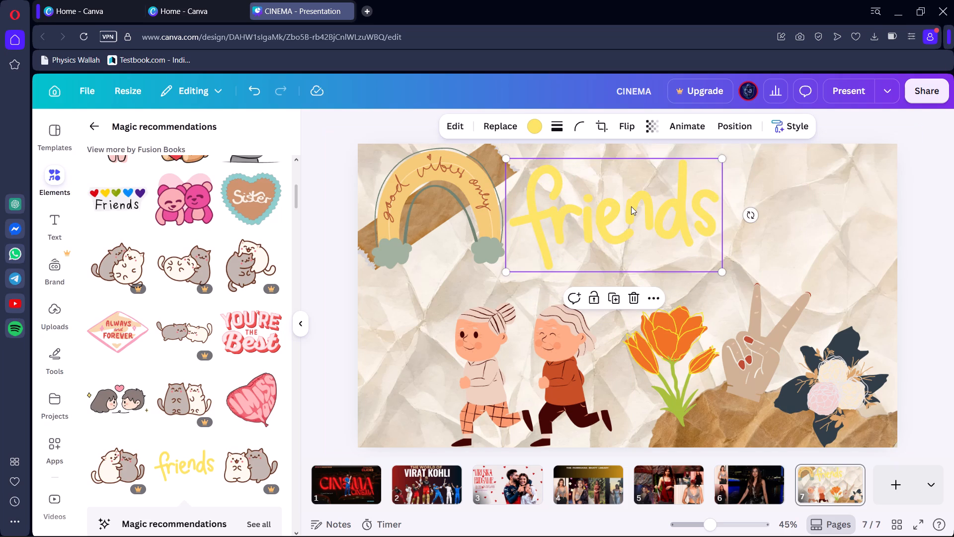
drag(654, 213, 731, 213)
click(561, 229)
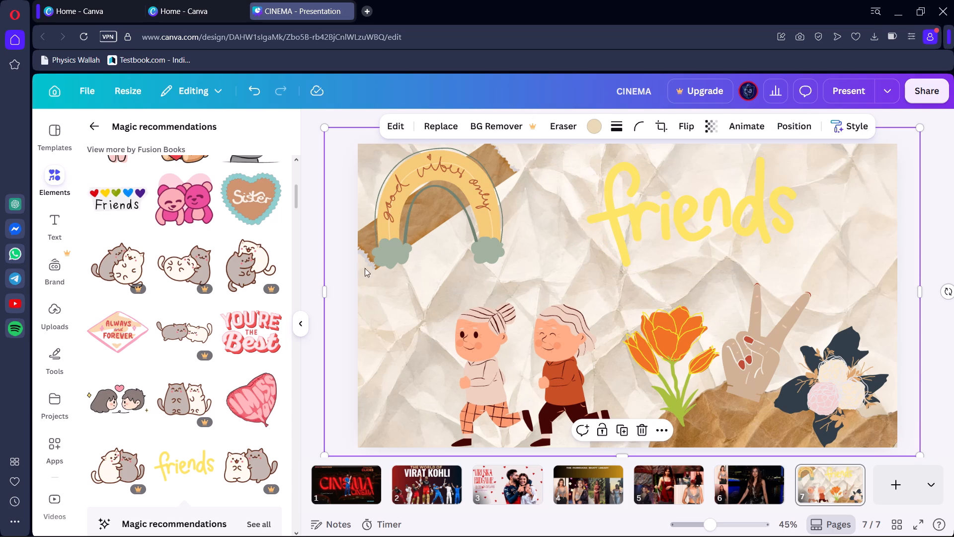
Add the pink "I Miss You" heart balloon from the recommendations and place it at page 7's top, beside the rainbow.
scroll(239, 365, down, 1)
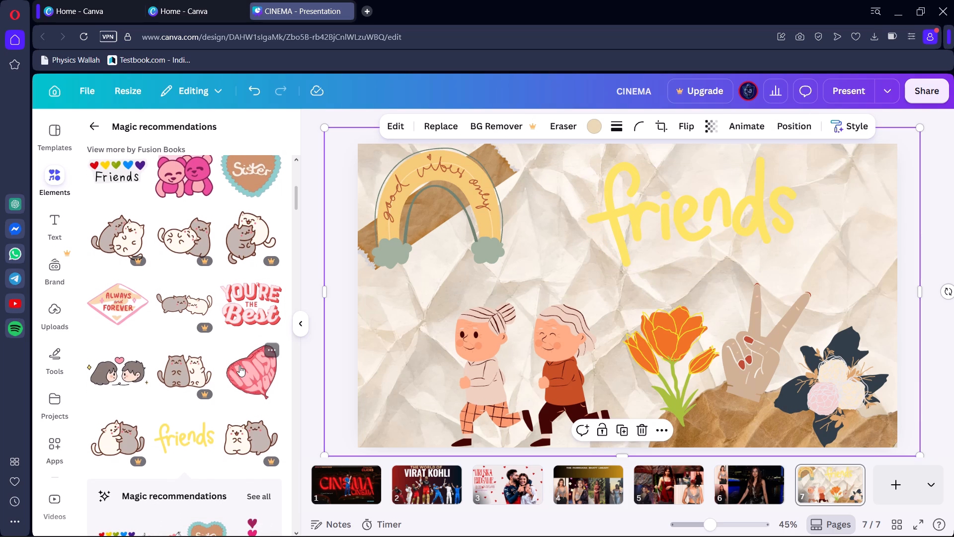
scroll(257, 380, down, 1)
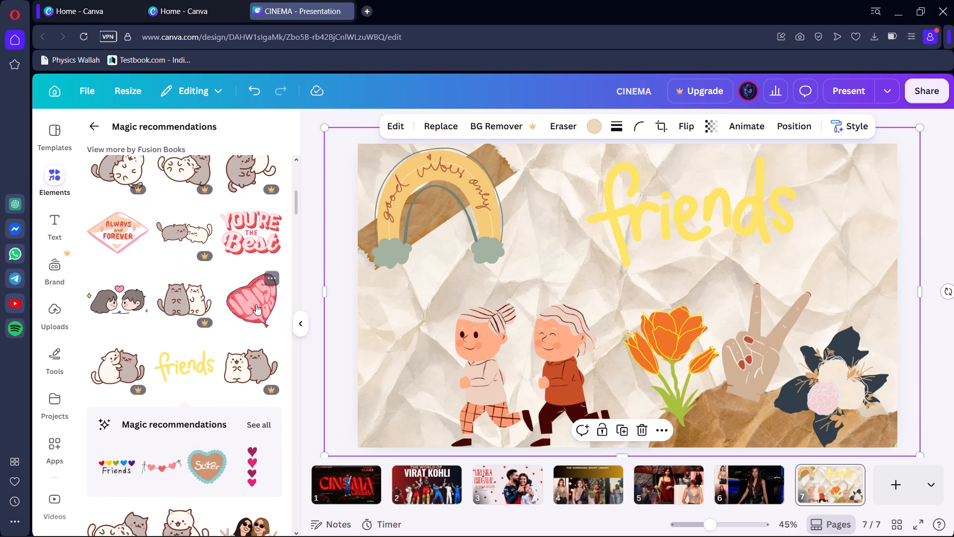
click(256, 304)
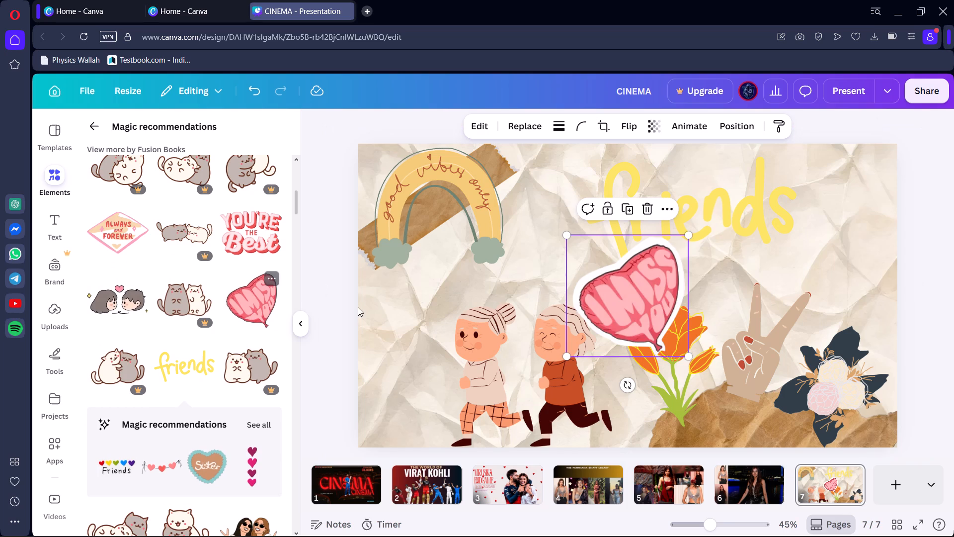
drag(642, 313, 575, 207)
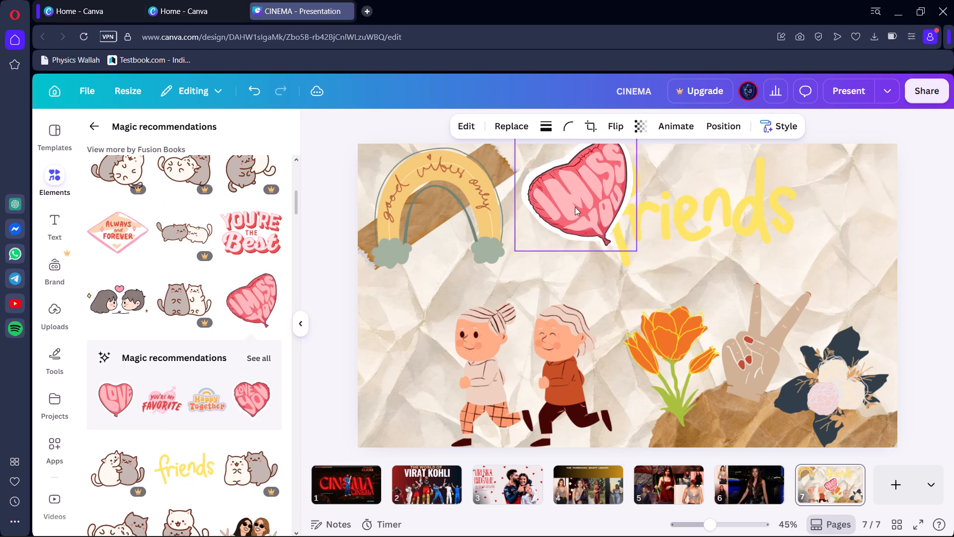
drag(575, 207, 564, 206)
Shift the "friends" lettering further right and slightly down, and move the heart balloon into the gap between it and the rainbow.
click(695, 202)
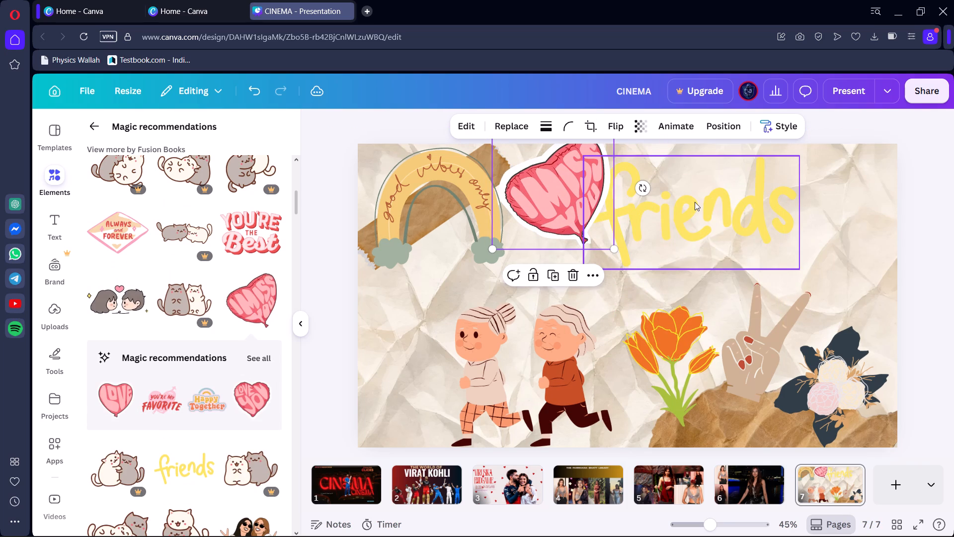
drag(722, 211, 782, 231)
double_click(588, 203)
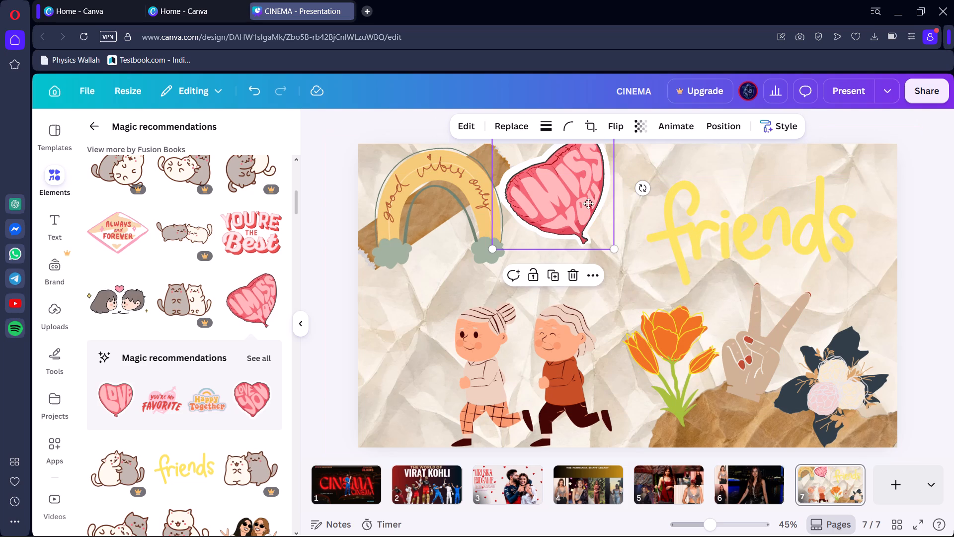
drag(566, 198, 581, 211)
drag(581, 211, 604, 212)
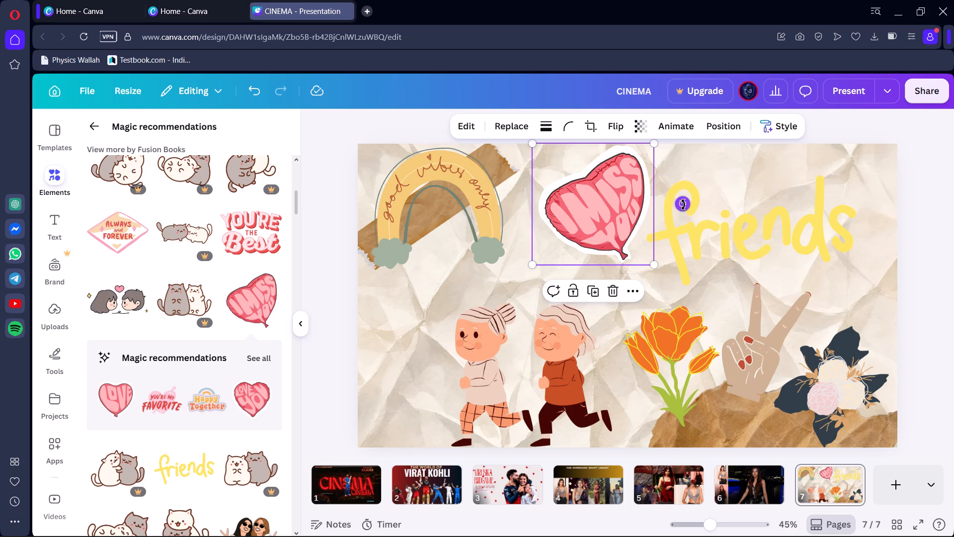
Tilt the heart balloon slightly counterclockwise and nudge it so its knot sits just before the "friends" lettering.
drag(683, 205, 617, 195)
drag(600, 198, 600, 200)
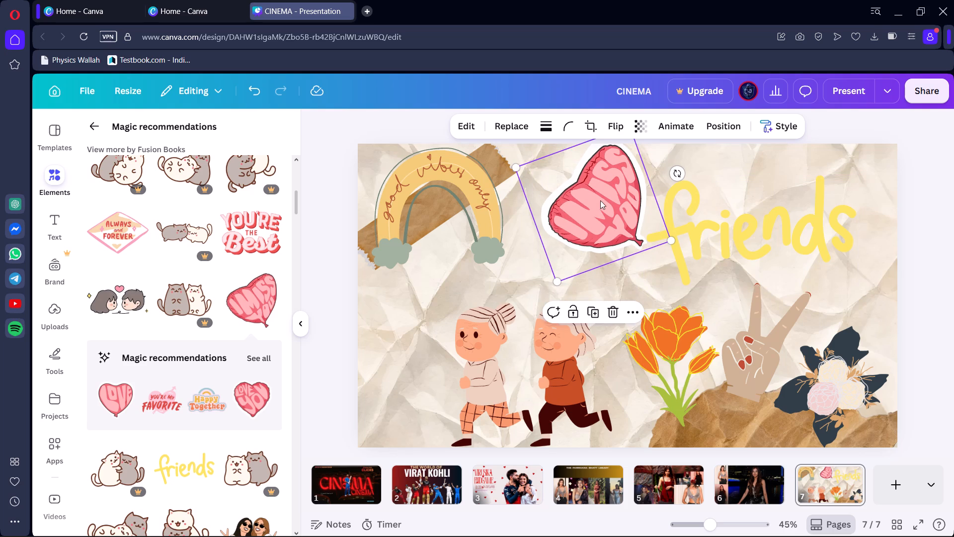
drag(600, 200, 602, 205)
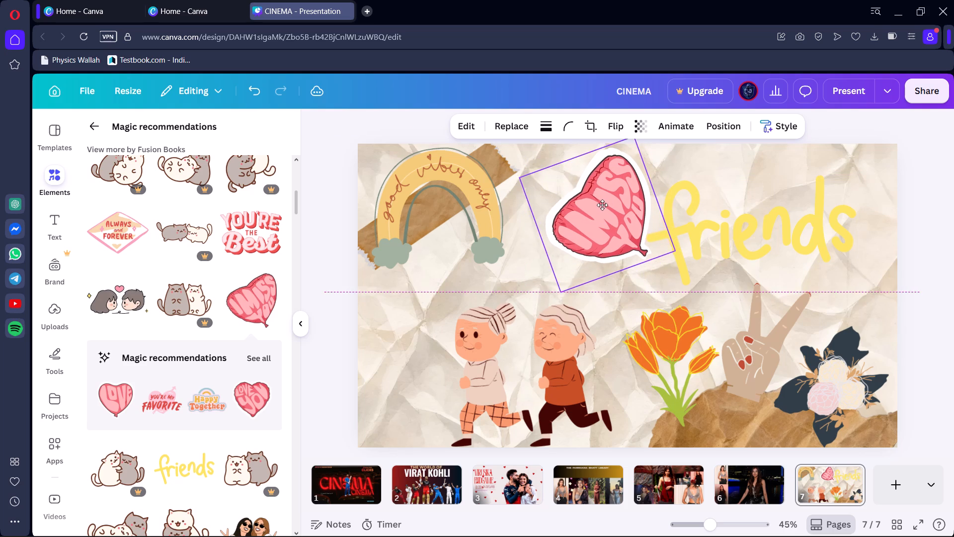
drag(602, 205, 599, 209)
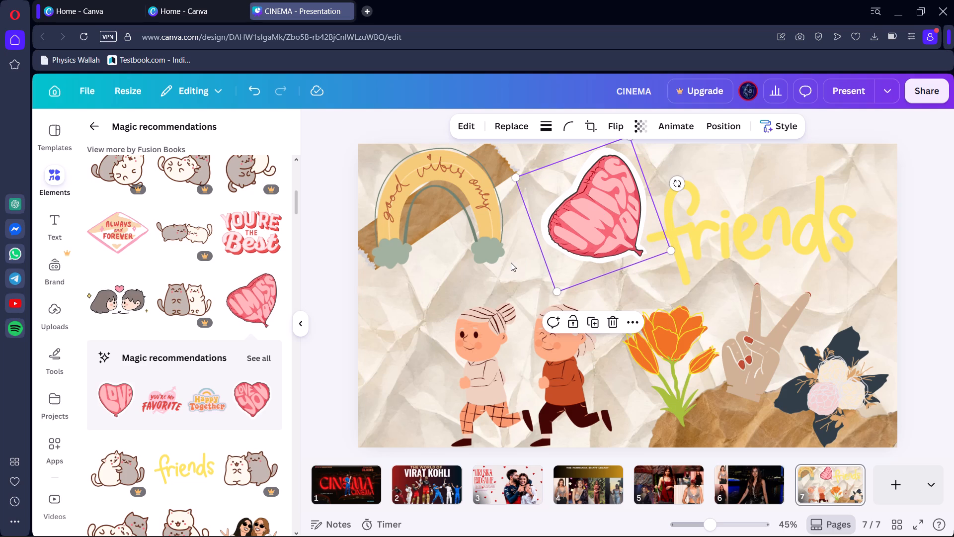
click(507, 266)
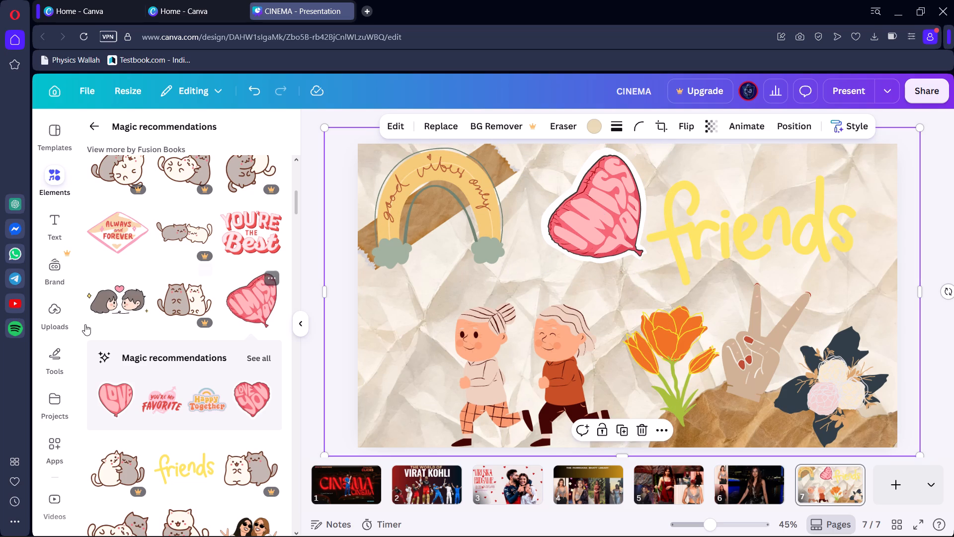
Add a black bent line, shorten it and run it from the heart balloon's knot to the "f" of "friends" as a string.
click(46, 352)
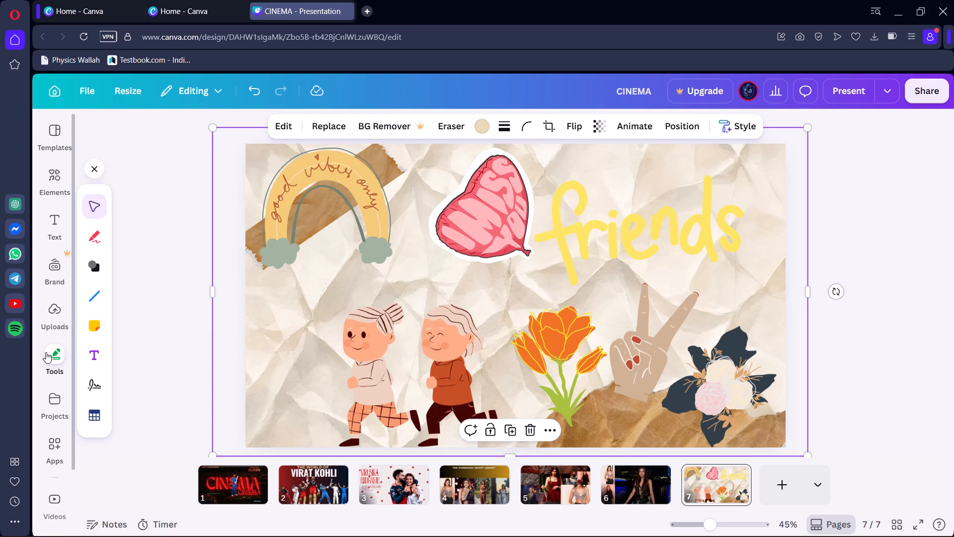
click(94, 295)
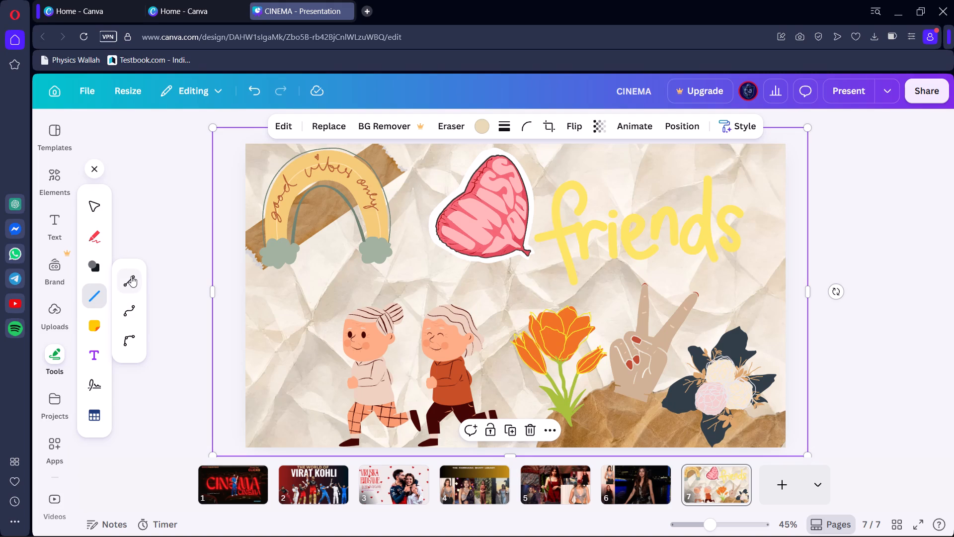
click(128, 309)
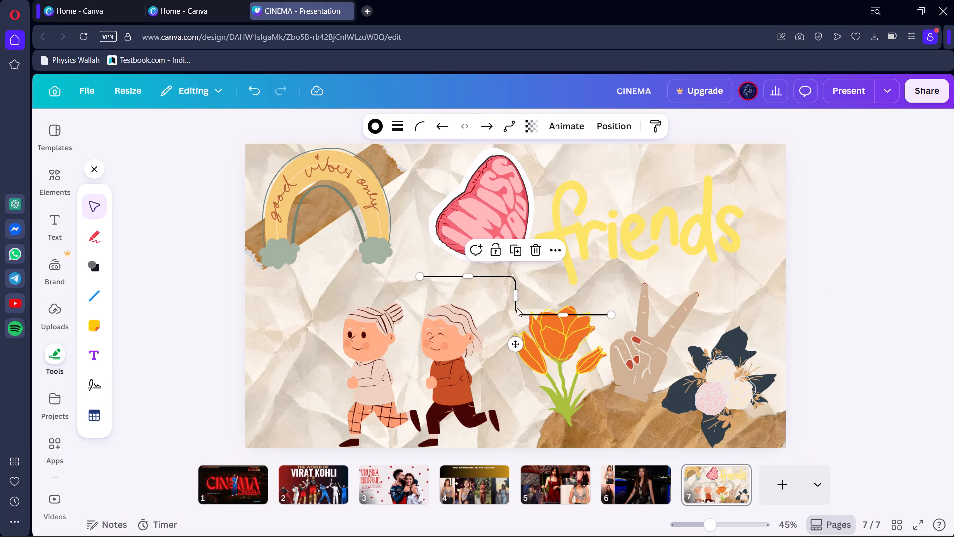
drag(516, 348, 572, 324)
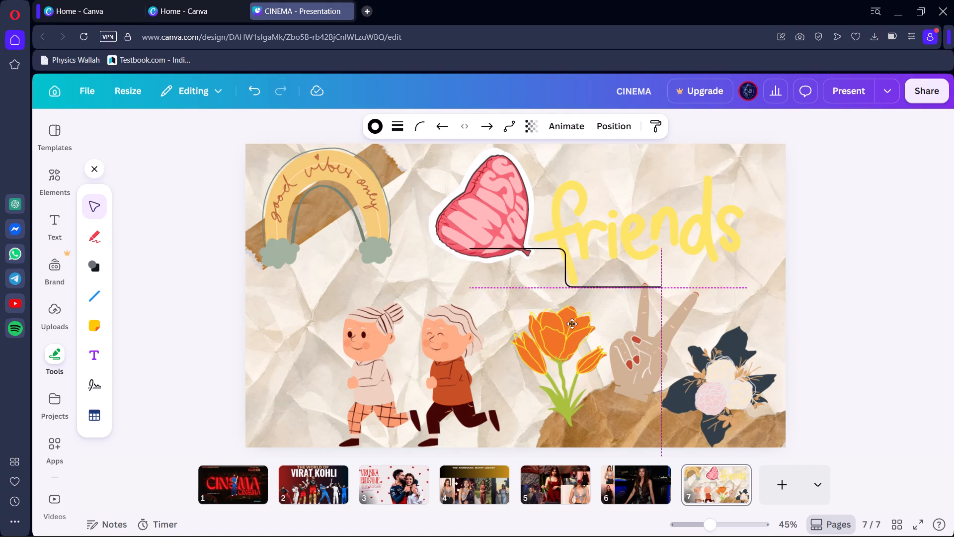
drag(572, 324, 549, 327)
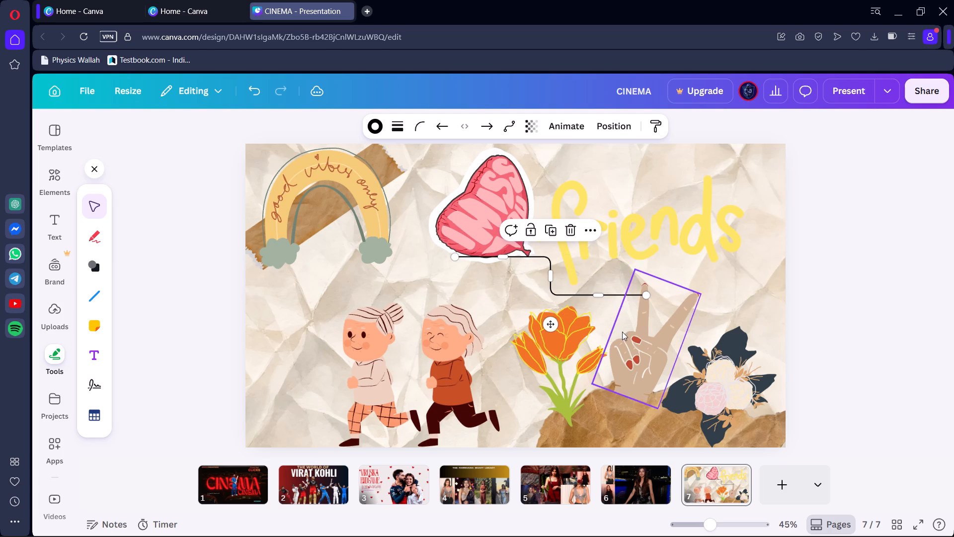
drag(646, 297, 581, 298)
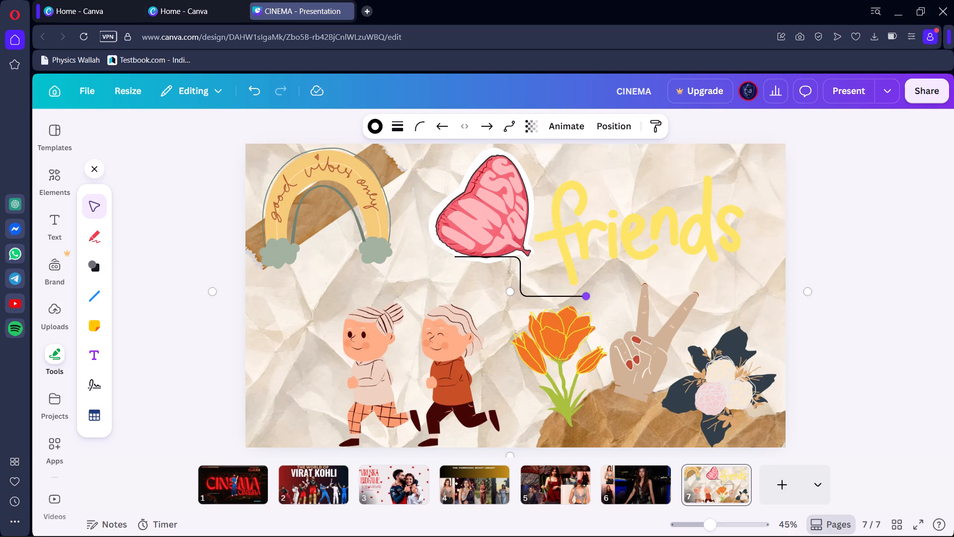
drag(581, 298, 502, 288)
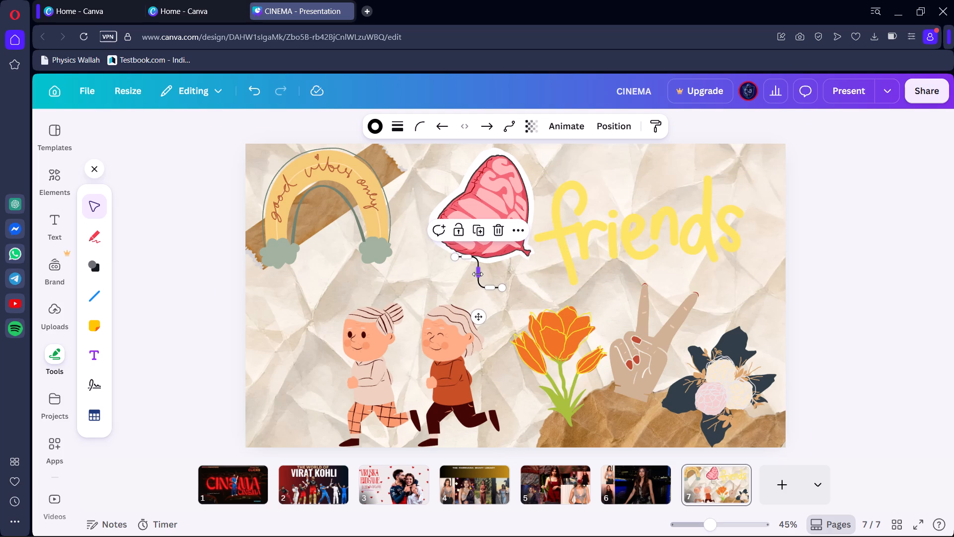
drag(476, 319, 498, 314)
drag(498, 314, 548, 313)
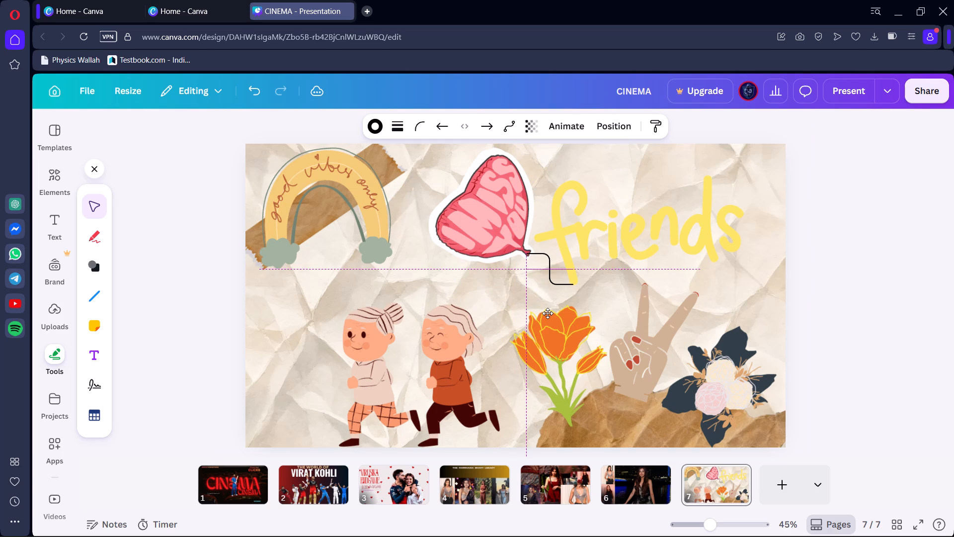
drag(548, 313, 548, 314)
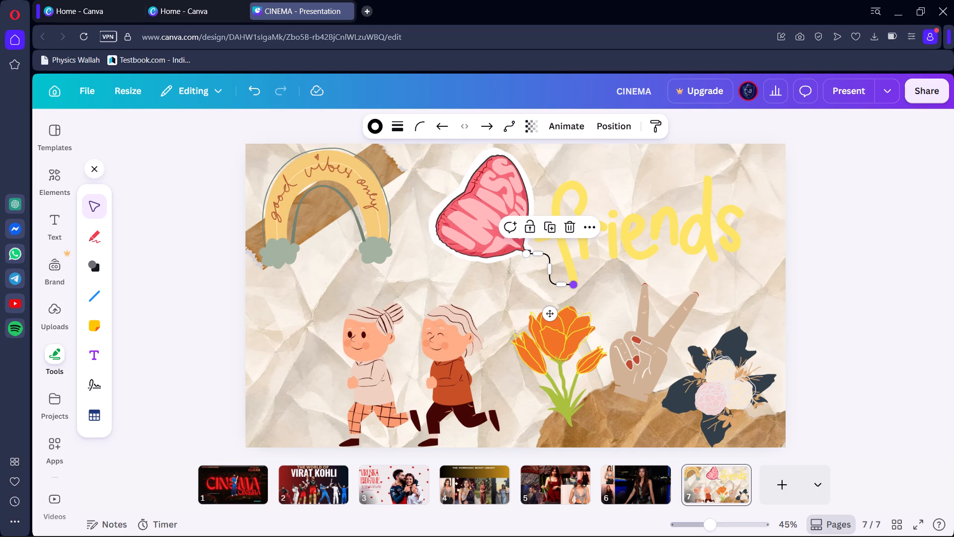
drag(576, 285, 568, 269)
click(514, 280)
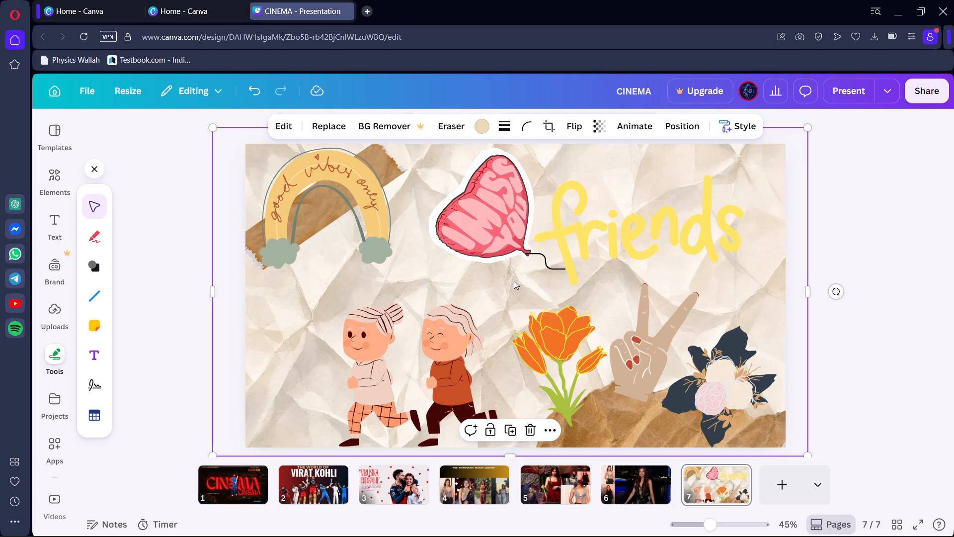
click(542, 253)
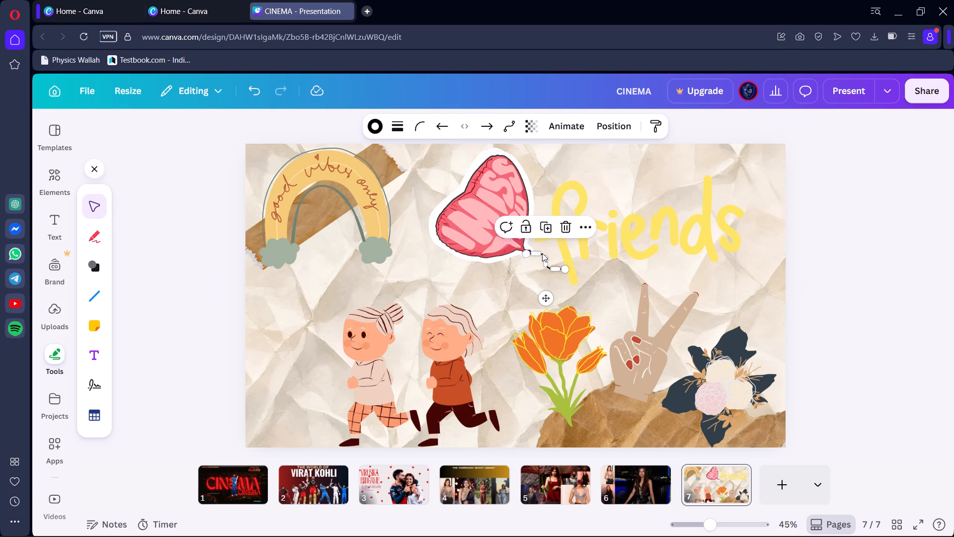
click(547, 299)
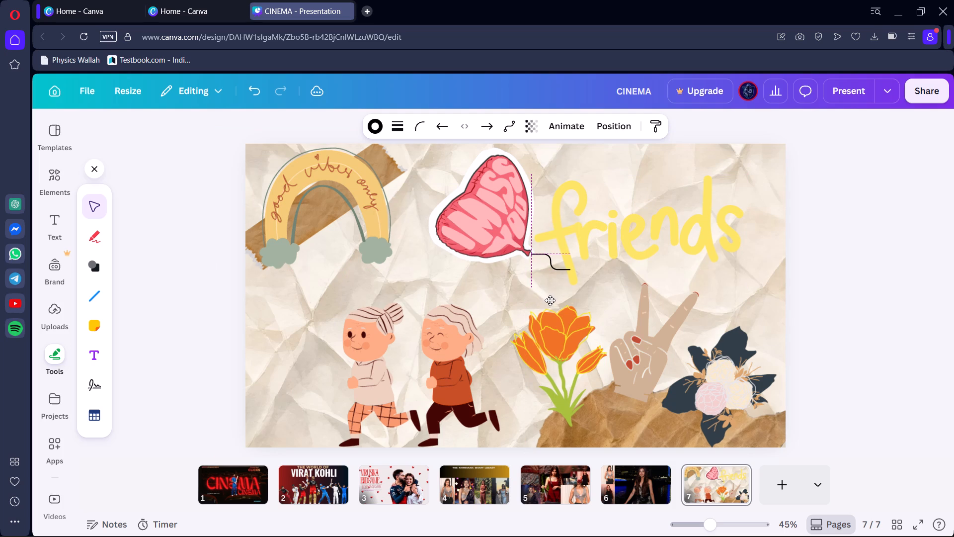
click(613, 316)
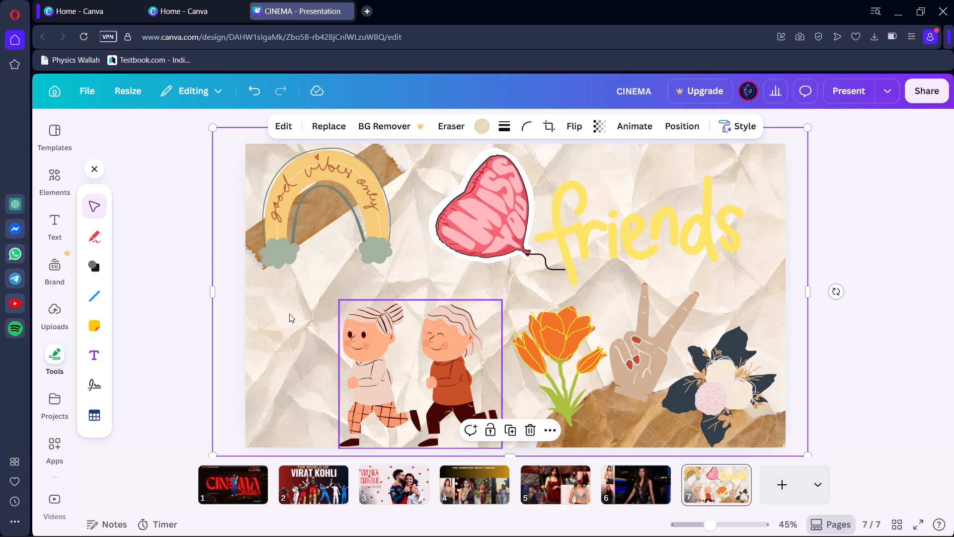
Start a text signature and replace its name with "SHALU".
scroll(122, 365, left, 1)
click(89, 390)
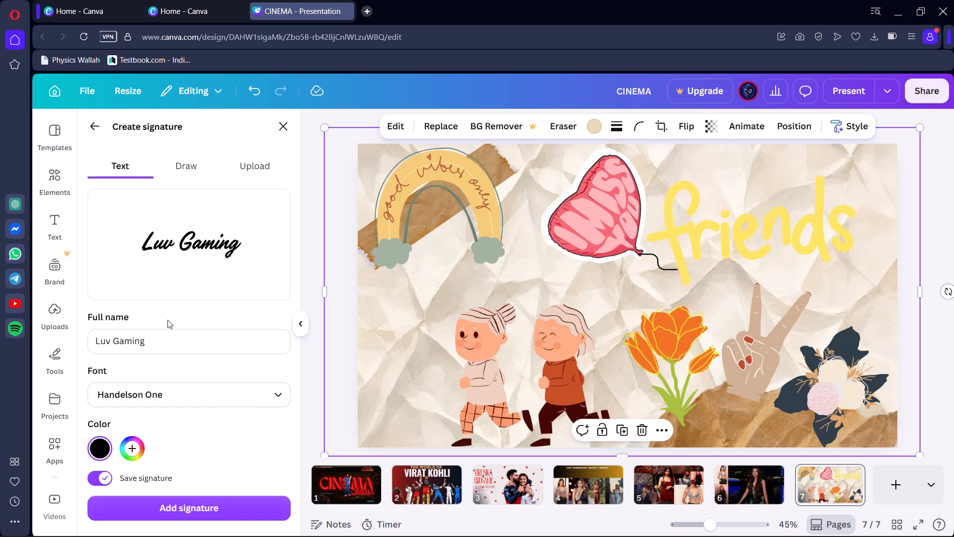
click(170, 345)
key(BackSpace)
key(BackSpace)
key(BackSpace)
key(BackSpace)
key(BackSpace)
key(BackSpace)
key(BackSpace)
key(BackSpace)
key(BackSpace)
key(BackSpace)
key(BackSpace)
key(BackSpace)
key(BackSpace)
key(BackSpace)
key(BackSpace)
key(BackSpace)
key(BackSpace)
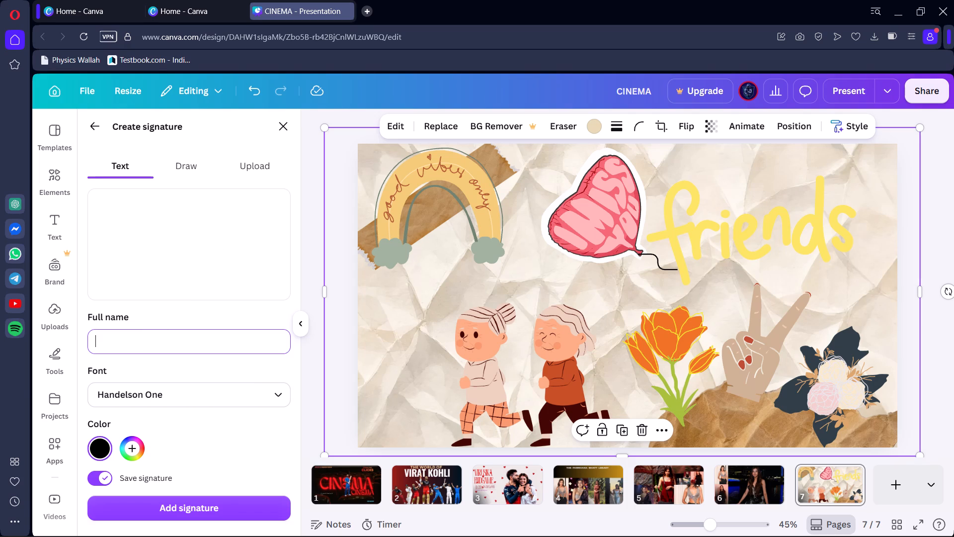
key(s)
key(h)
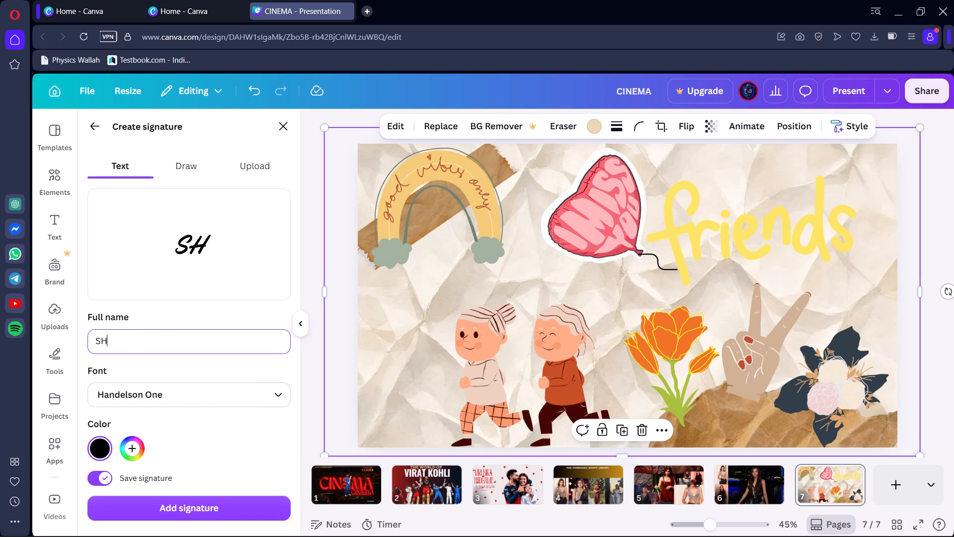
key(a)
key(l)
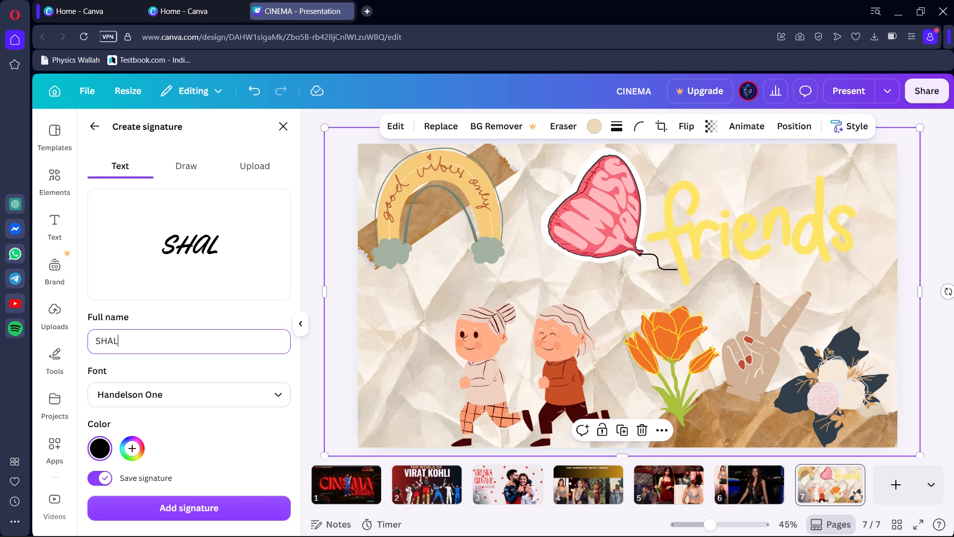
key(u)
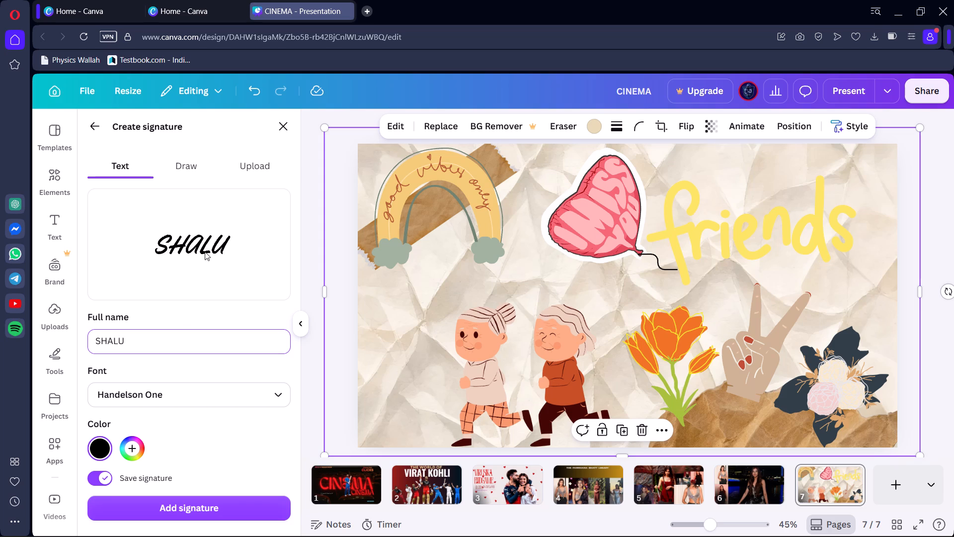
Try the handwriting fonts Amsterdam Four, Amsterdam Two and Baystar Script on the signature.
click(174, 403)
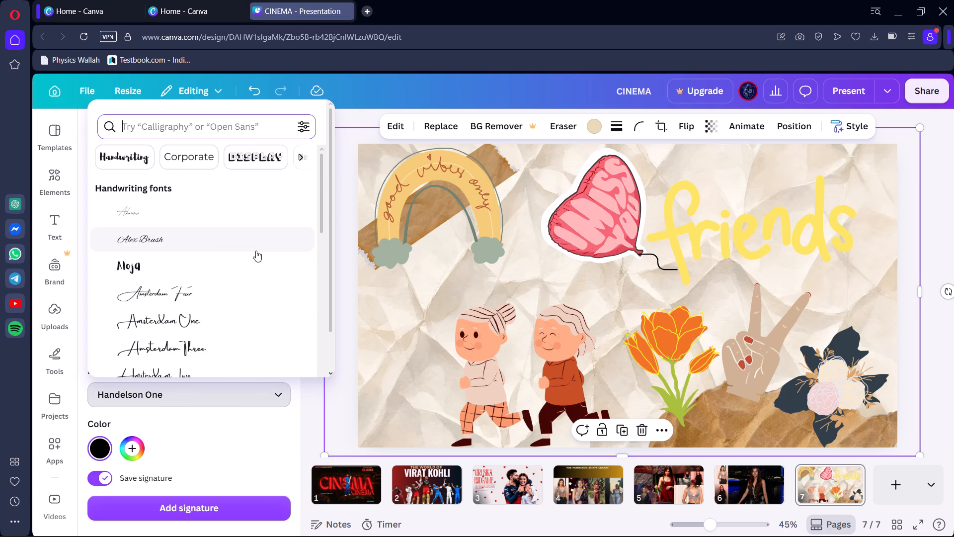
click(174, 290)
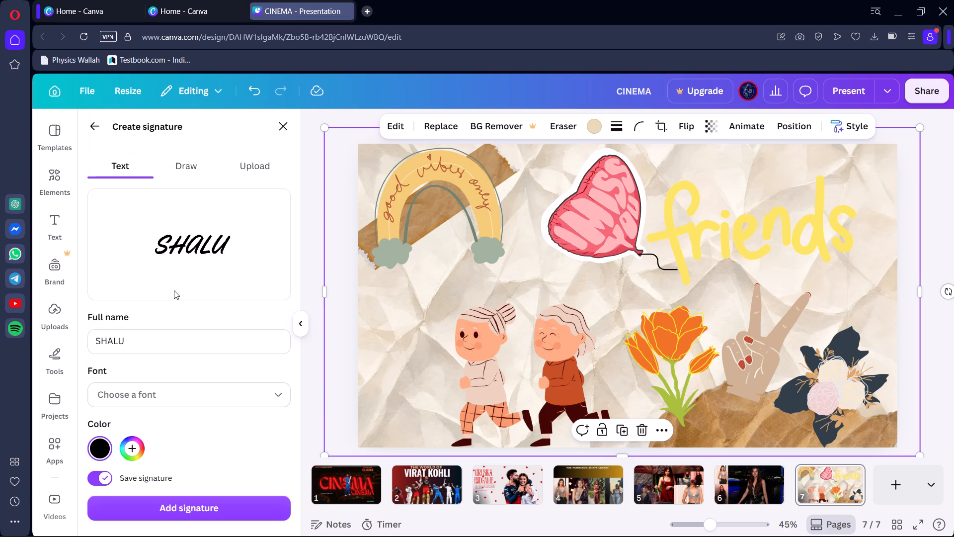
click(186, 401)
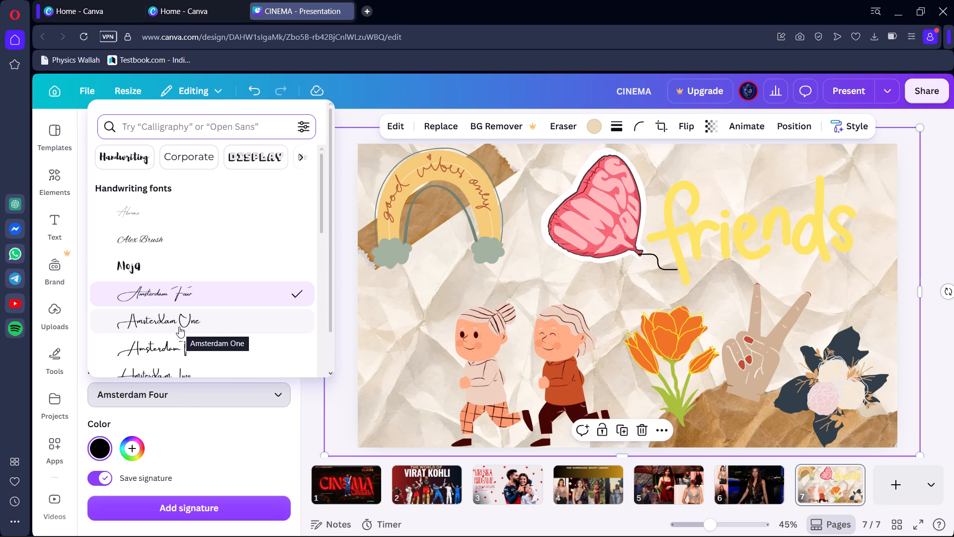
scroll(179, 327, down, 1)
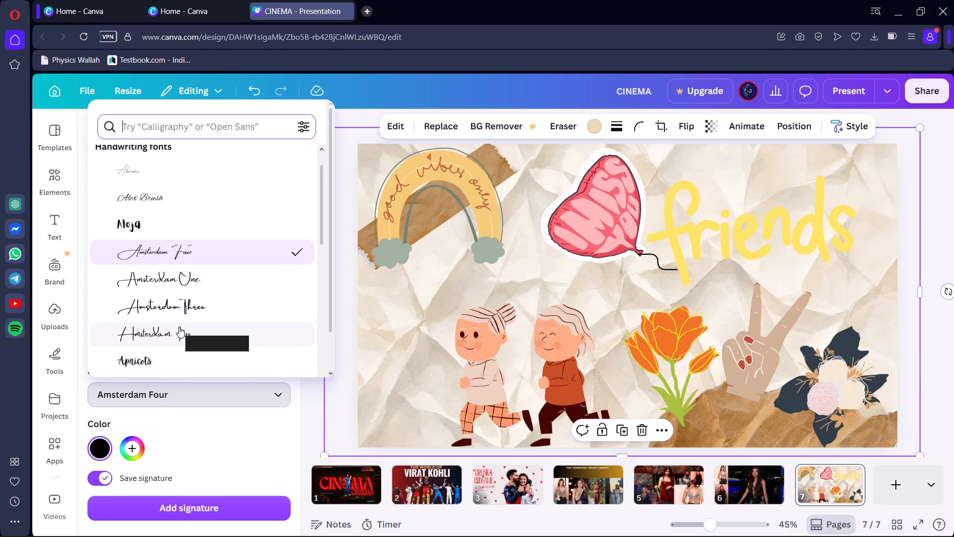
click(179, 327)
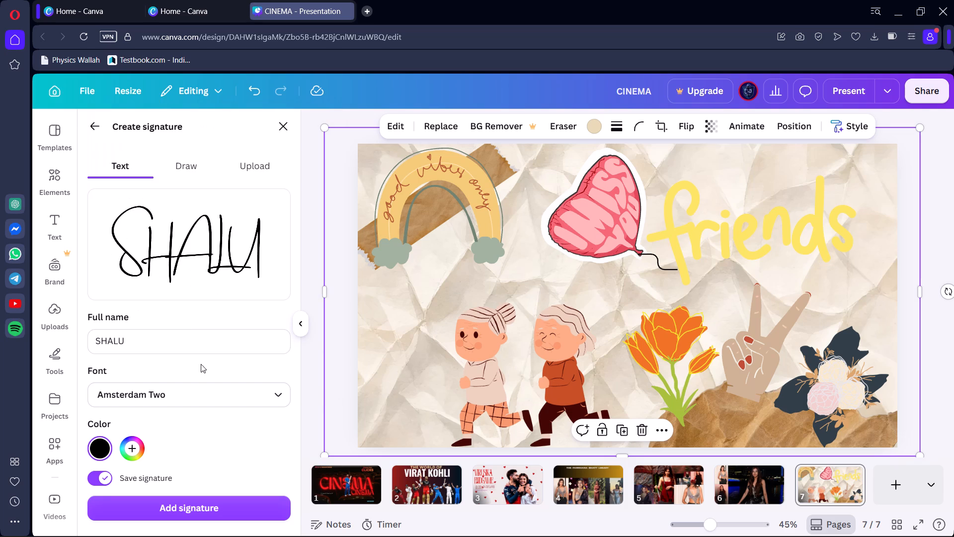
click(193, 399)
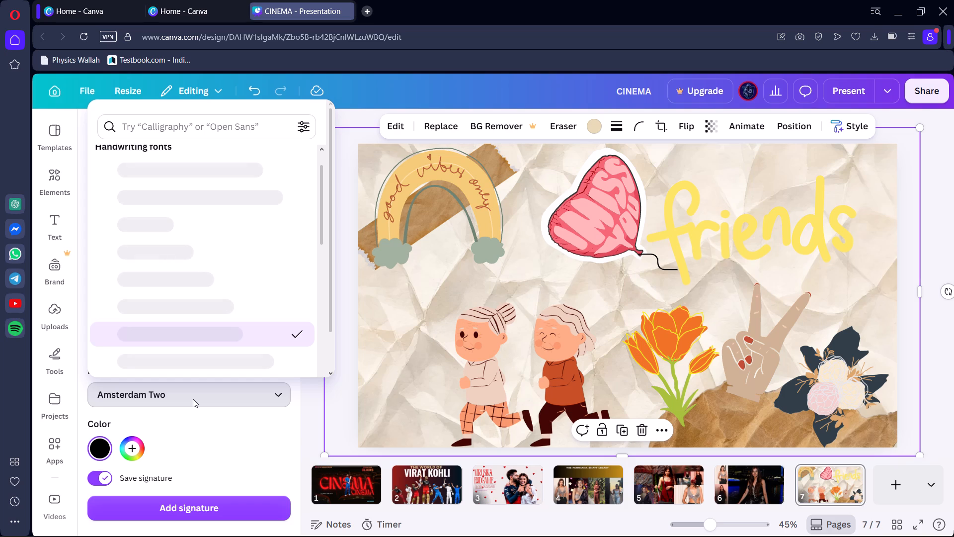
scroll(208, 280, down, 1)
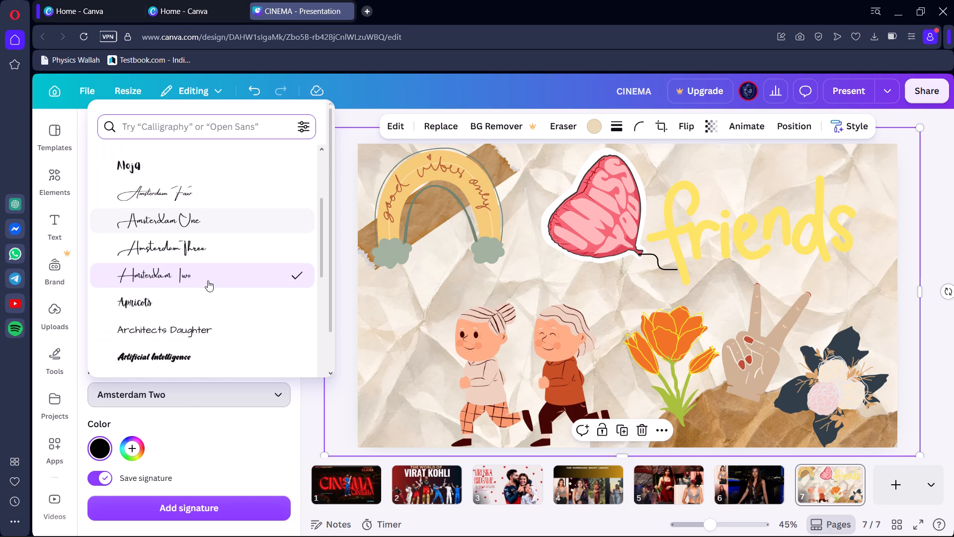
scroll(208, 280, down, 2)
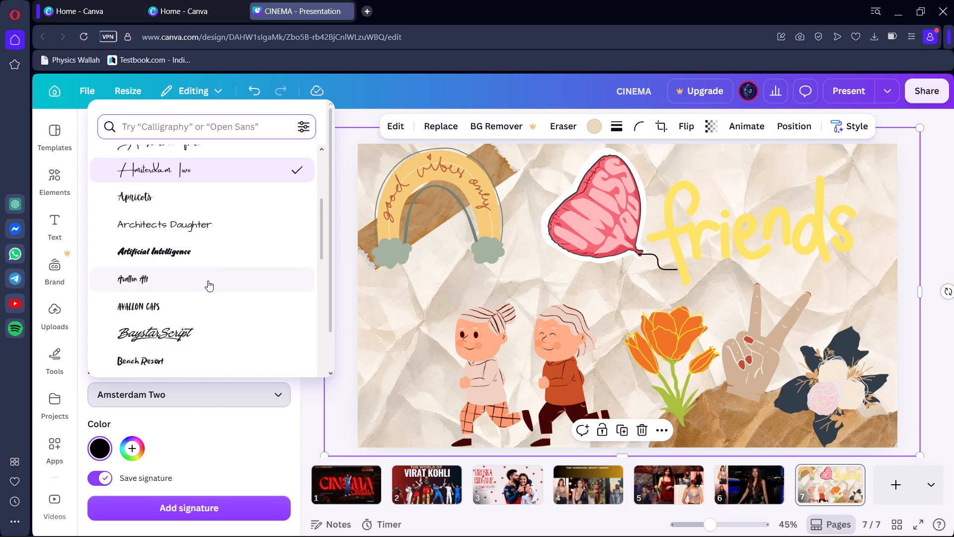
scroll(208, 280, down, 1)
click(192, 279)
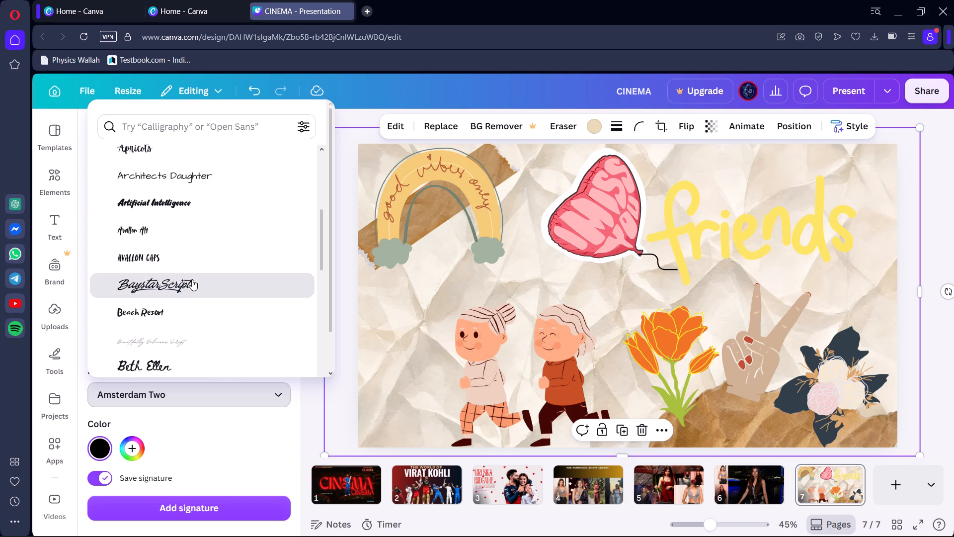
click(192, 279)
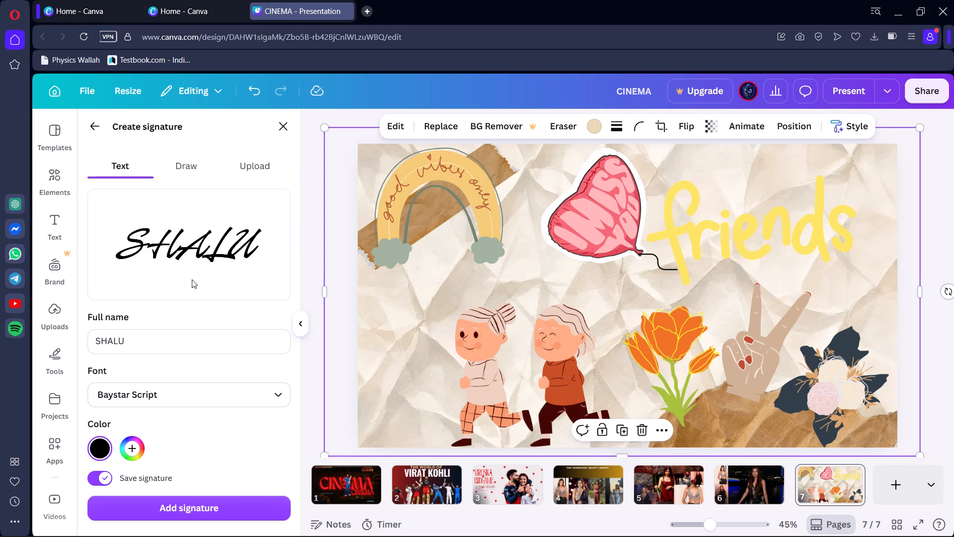
Set the signature's font to Amsterdam One and add the black signature to page 7.
click(212, 390)
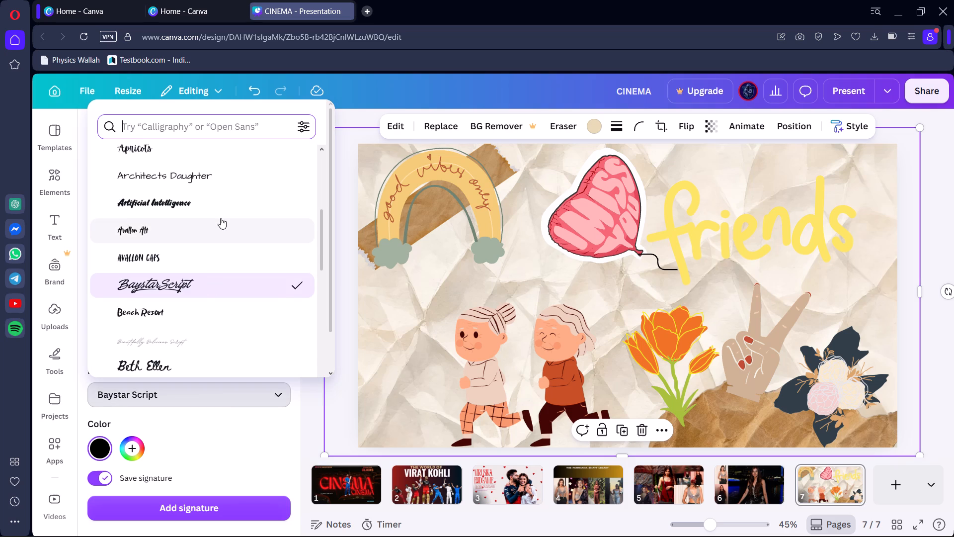
scroll(221, 218, up, 4)
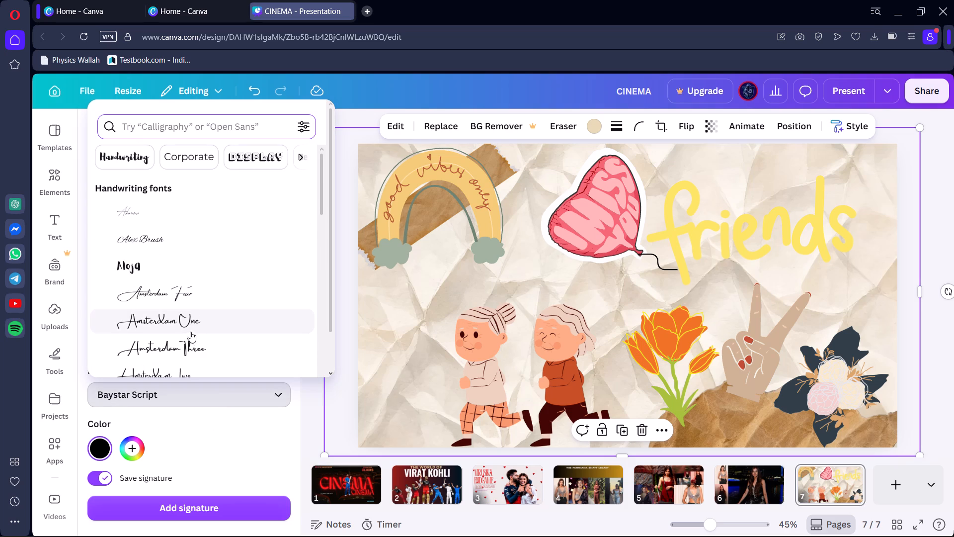
click(189, 322)
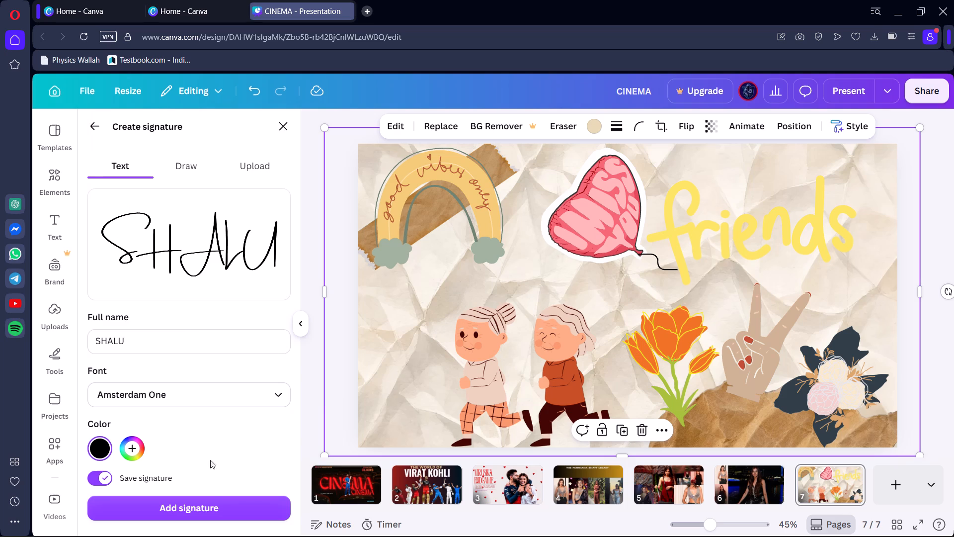
click(204, 509)
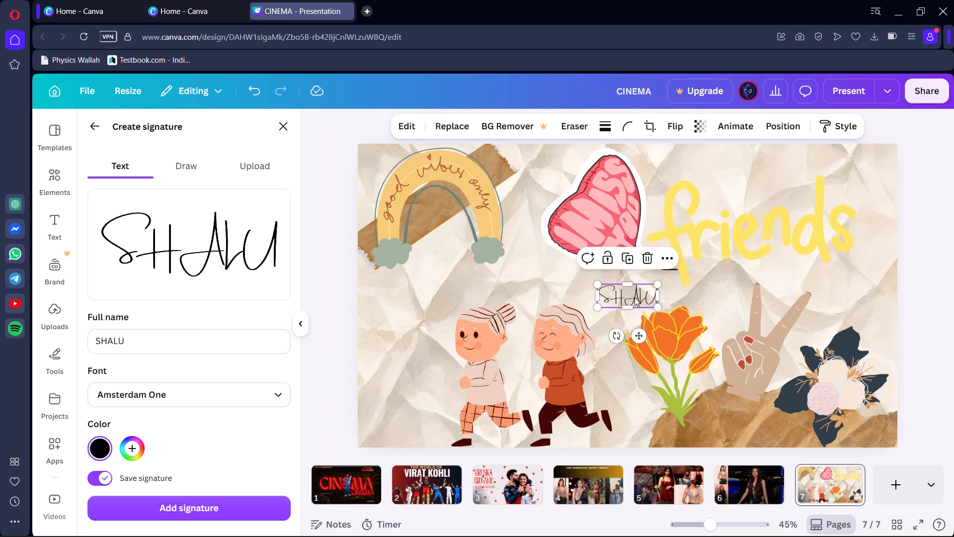
Move the "SHALU" signature into page 7's bottom-left corner, beside the running couple, and close the signature settings.
drag(639, 336, 481, 401)
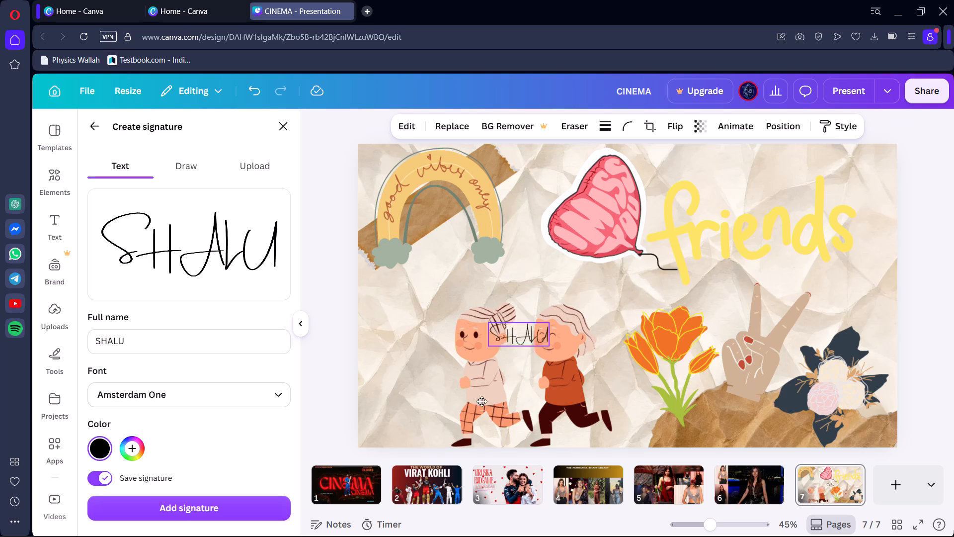
drag(481, 401, 404, 464)
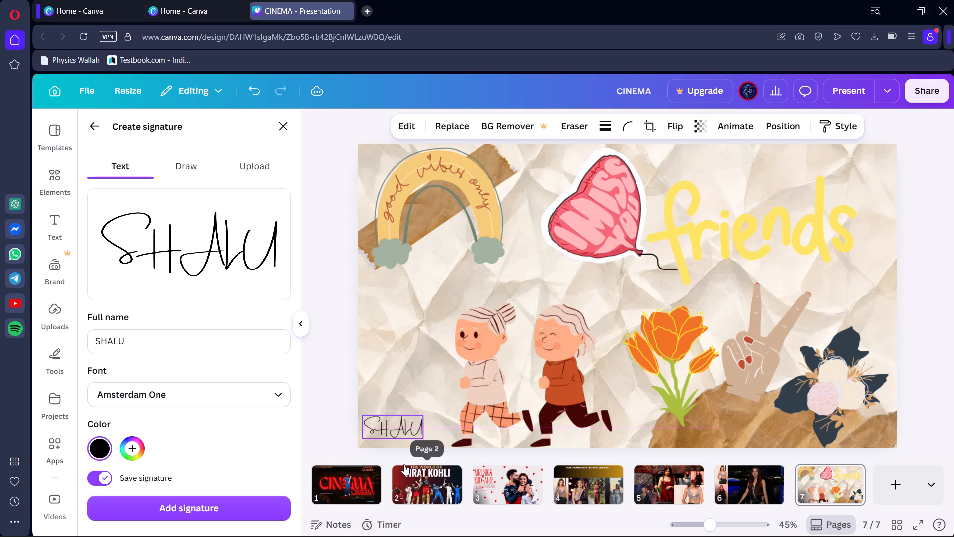
drag(404, 464, 405, 424)
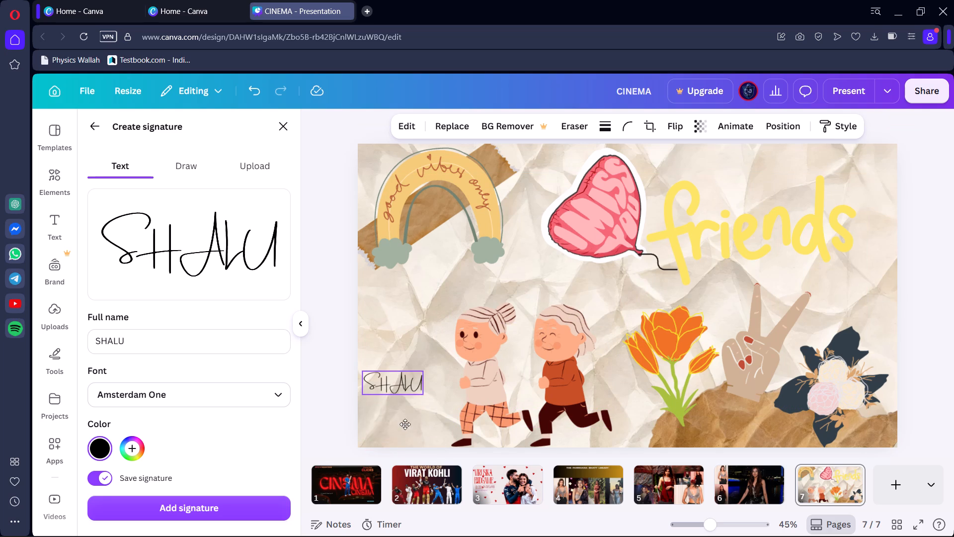
drag(405, 424, 400, 474)
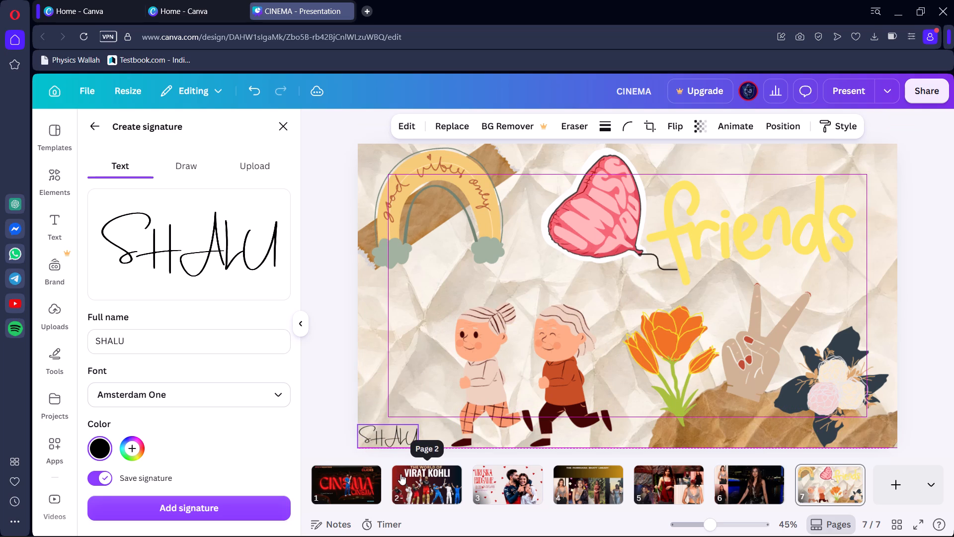
click(331, 357)
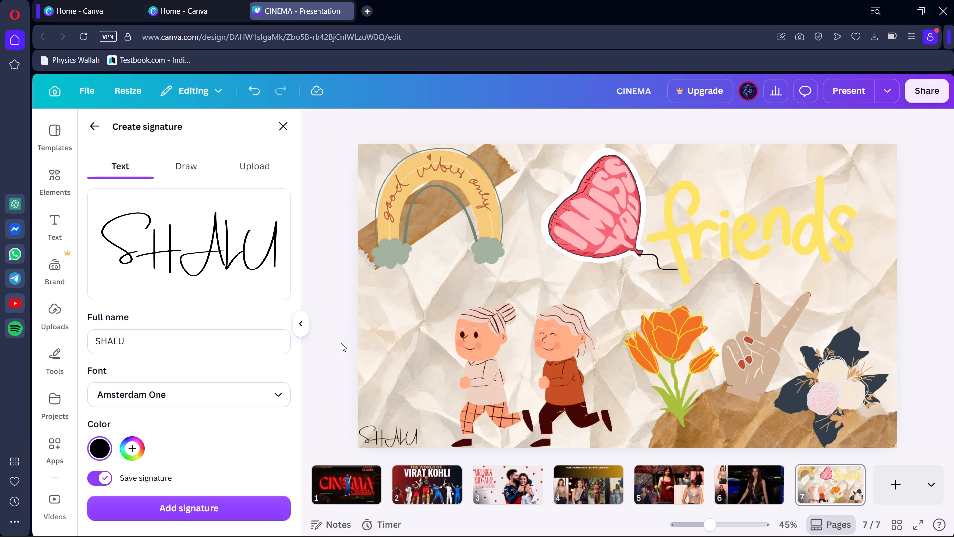
click(281, 128)
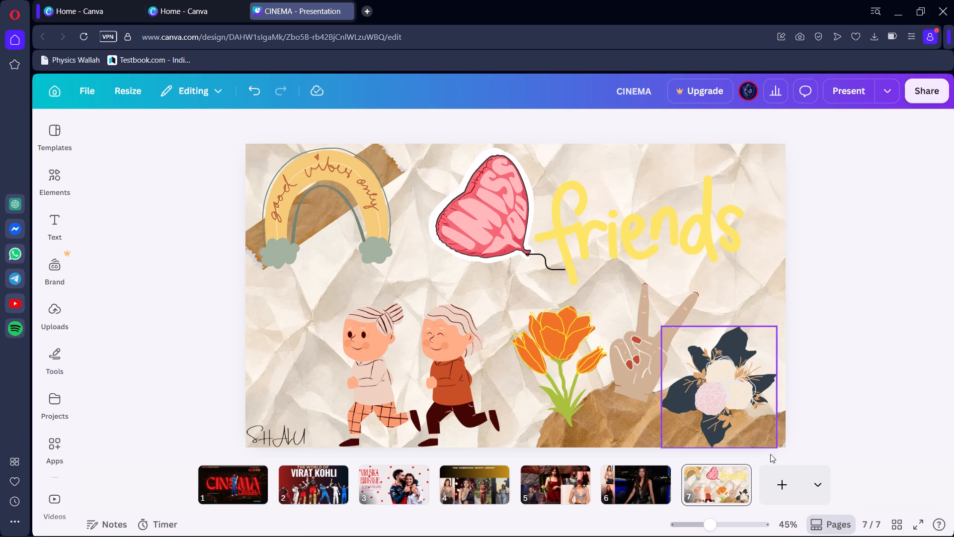
Add a new page 8 after page 7.
click(779, 485)
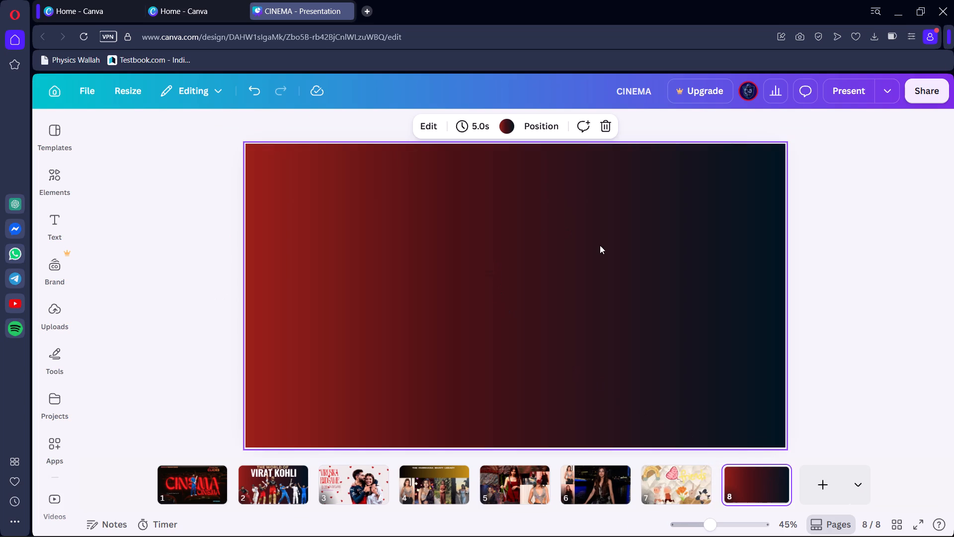
click(628, 89)
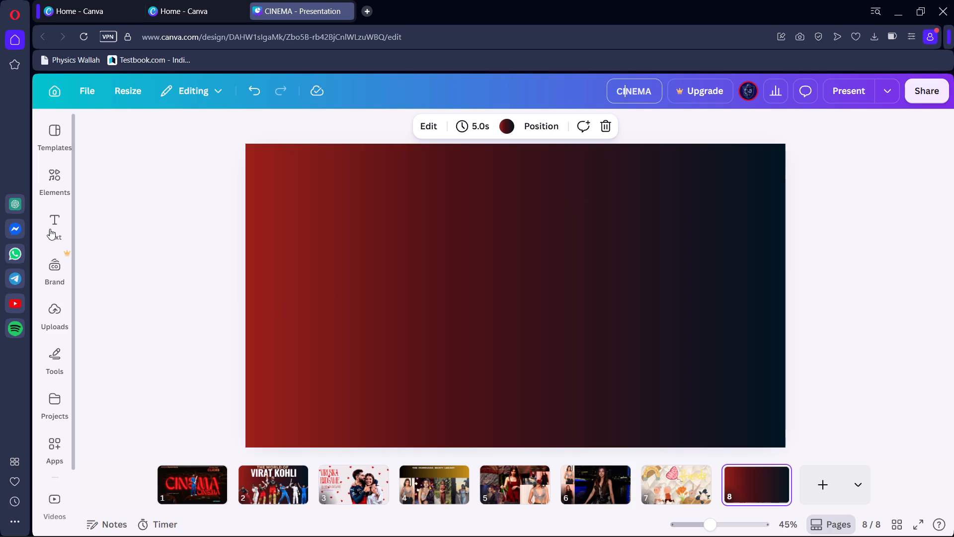
Add the red "COMING SOON Stay Tuned" ready-made text design to page 8.
click(63, 226)
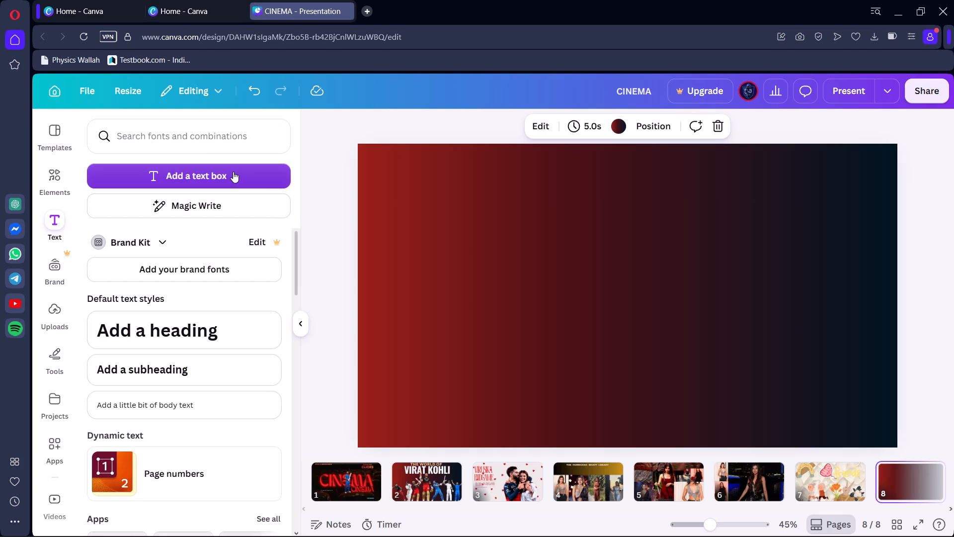
scroll(205, 348, down, 4)
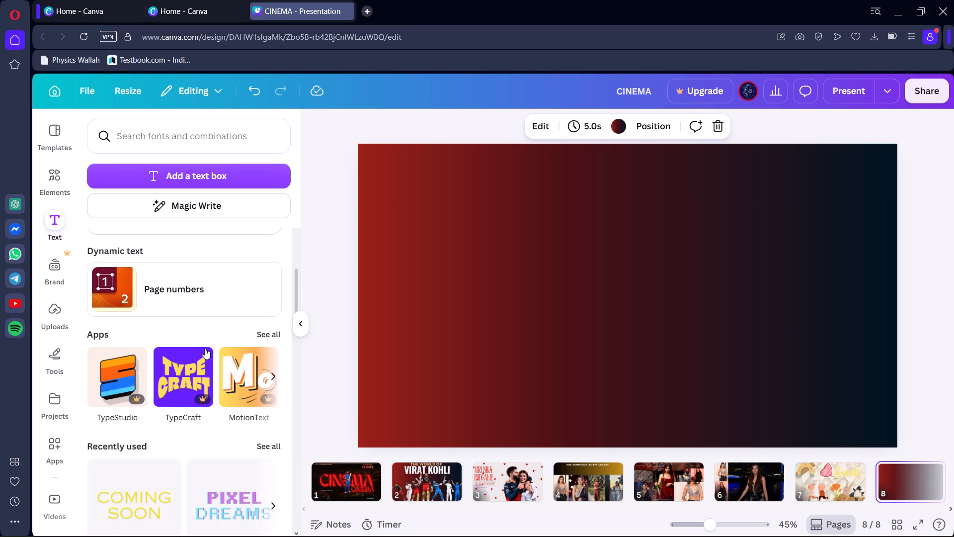
scroll(205, 348, up, 1)
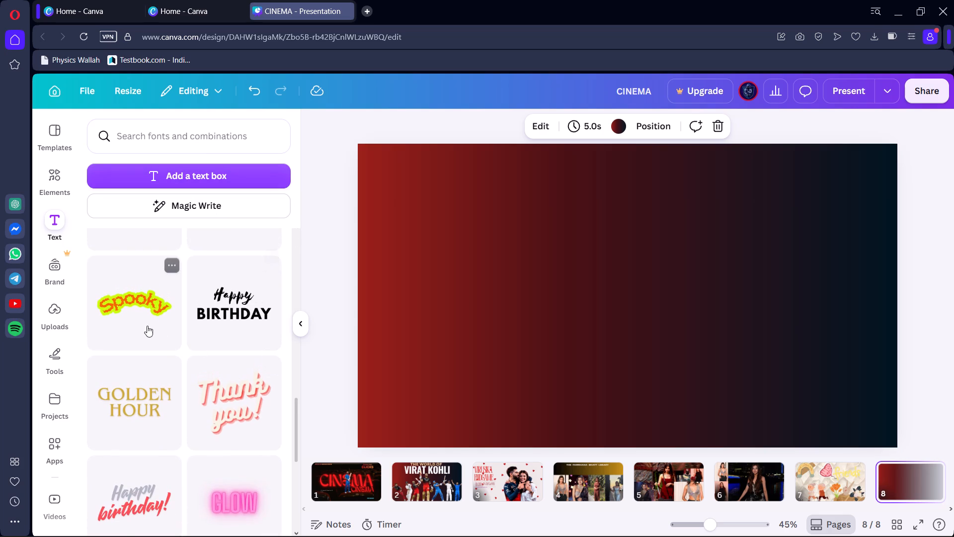
scroll(150, 315, down, 6)
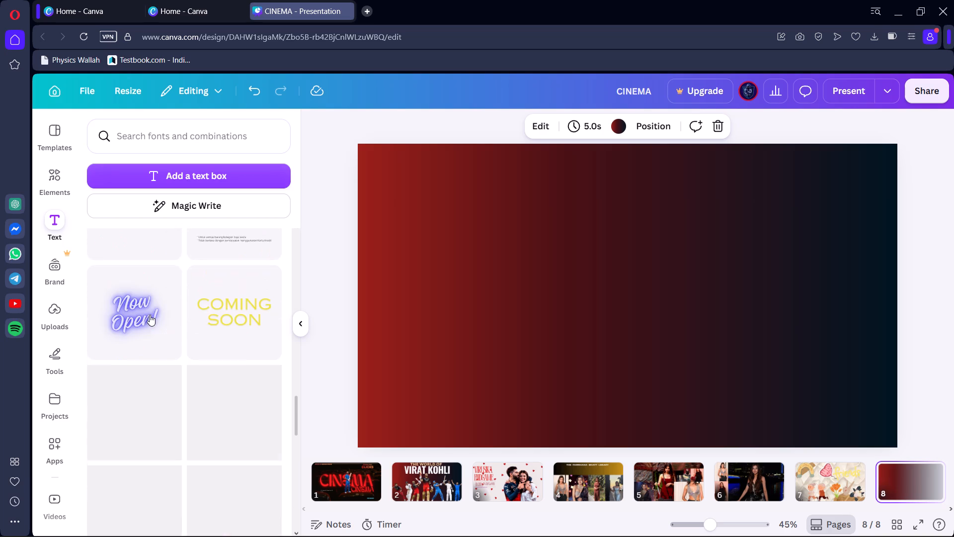
scroll(150, 315, down, 3)
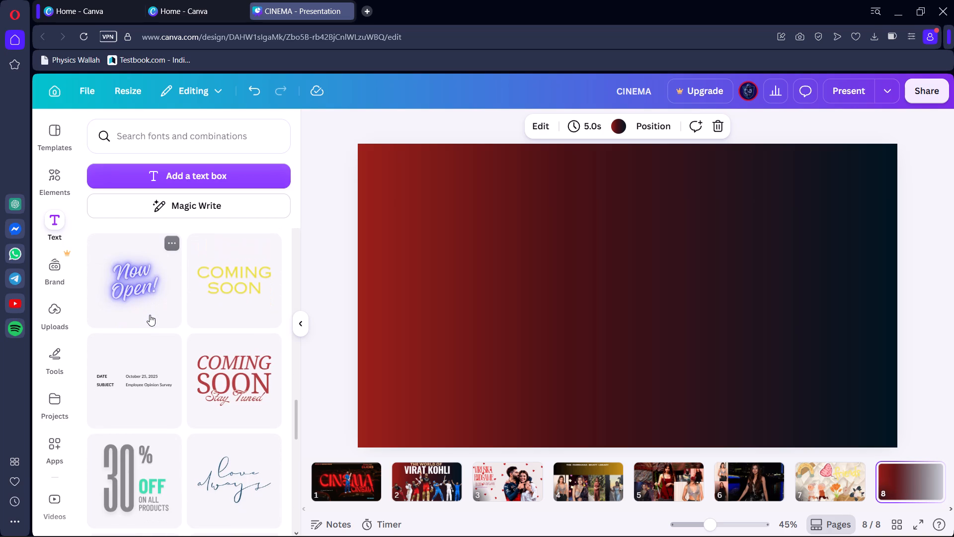
click(237, 368)
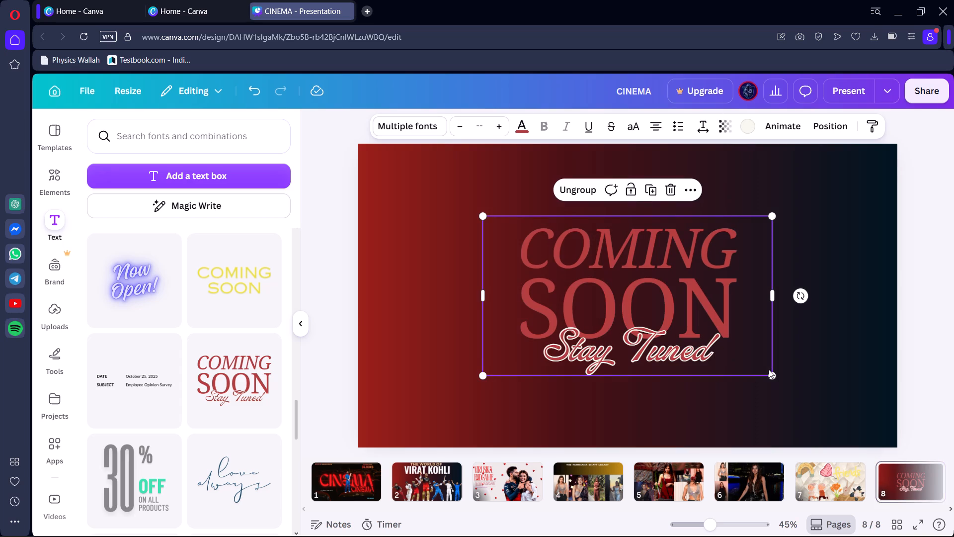
Enlarge the "COMING SOON Stay Tuned" design and move it back toward the middle of page 8.
drag(772, 374, 816, 407)
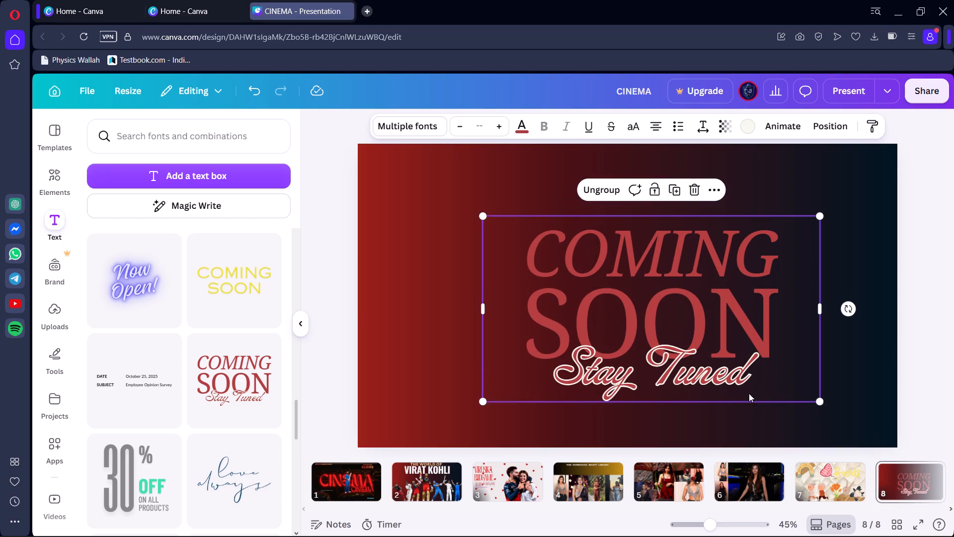
drag(775, 341, 740, 330)
drag(740, 330, 739, 331)
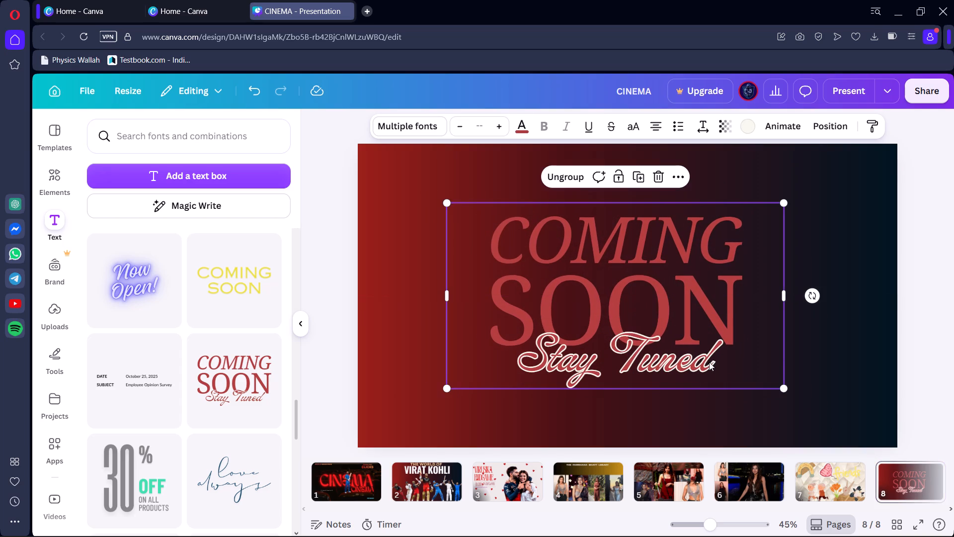
Replace the script line "Stay Tuned" with "RAHEGA".
click(720, 365)
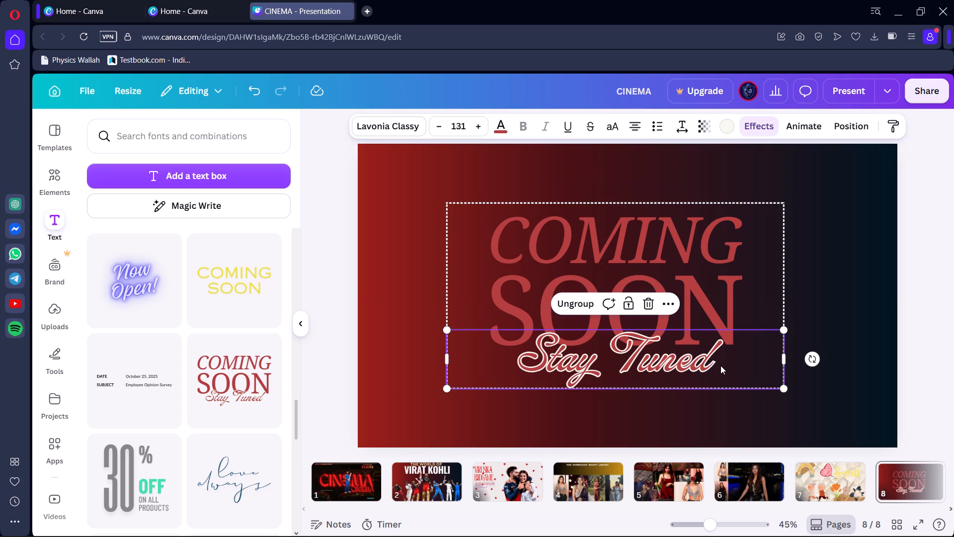
click(720, 365)
key(BackSpace)
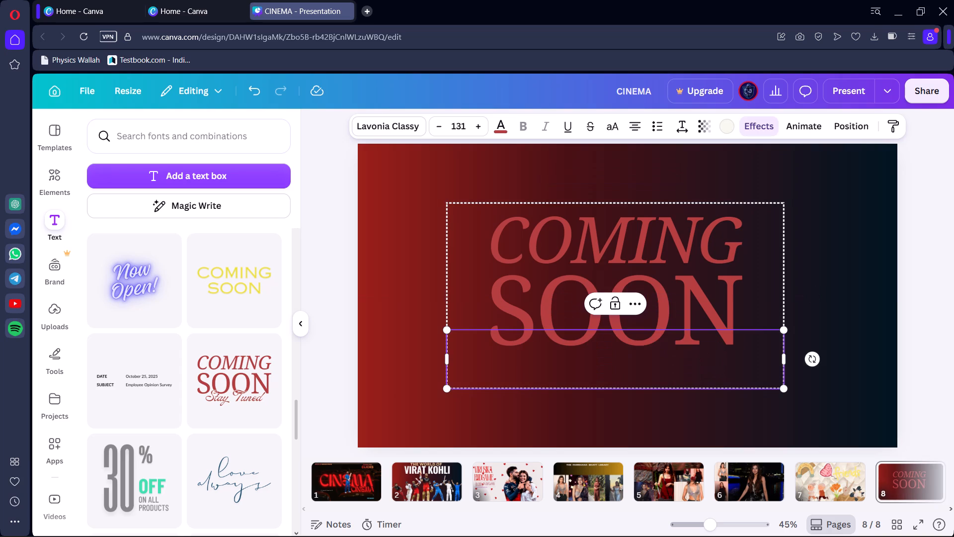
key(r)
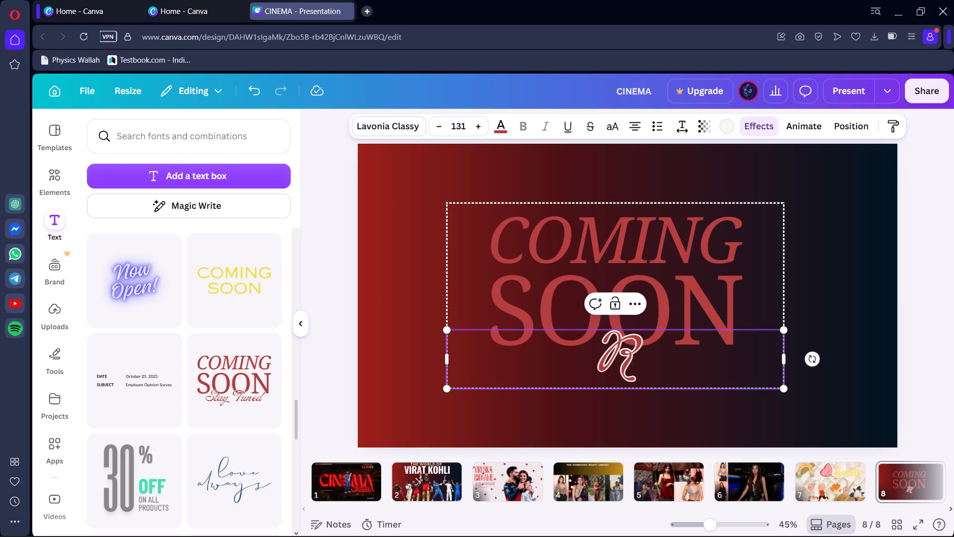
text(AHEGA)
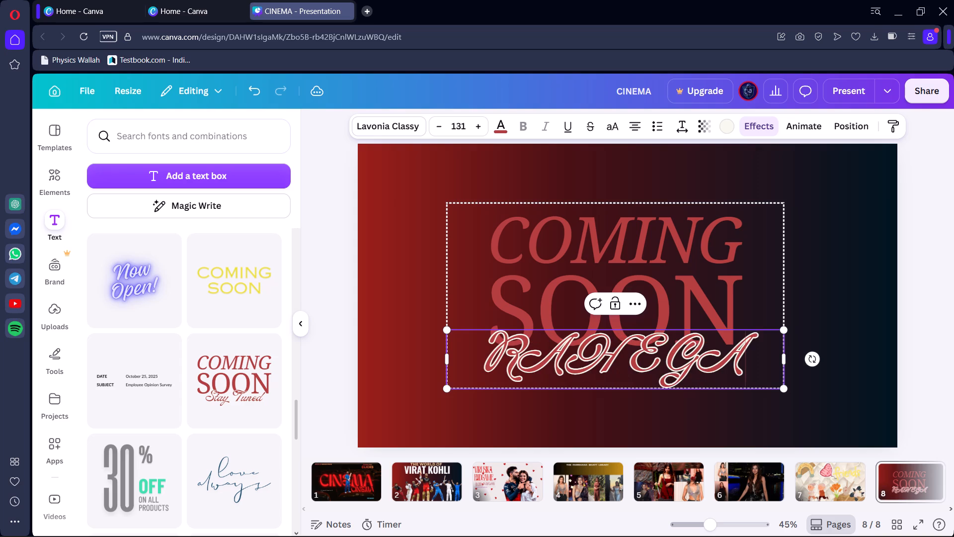
Replace the word "SOON" in the design with "BAAP".
click(745, 307)
click(745, 307)
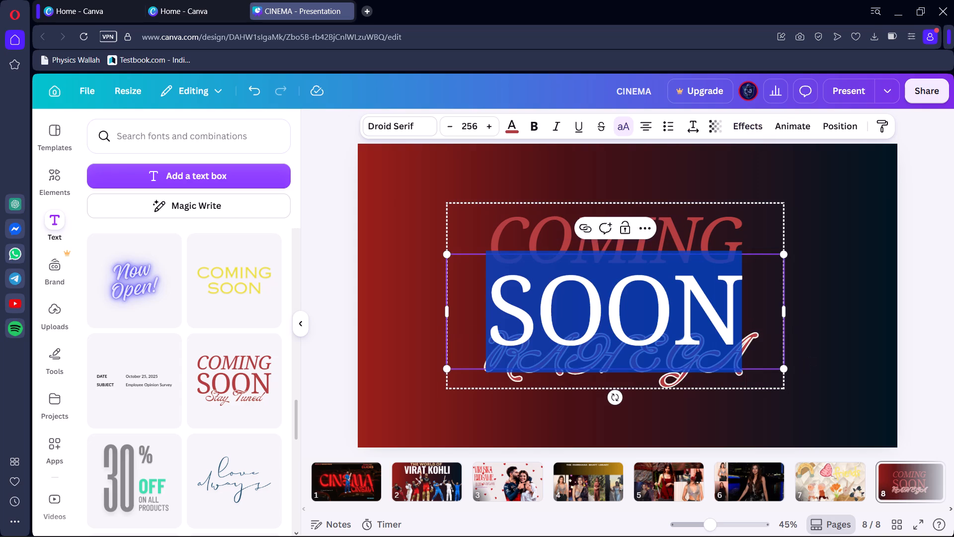
key(BackSpace)
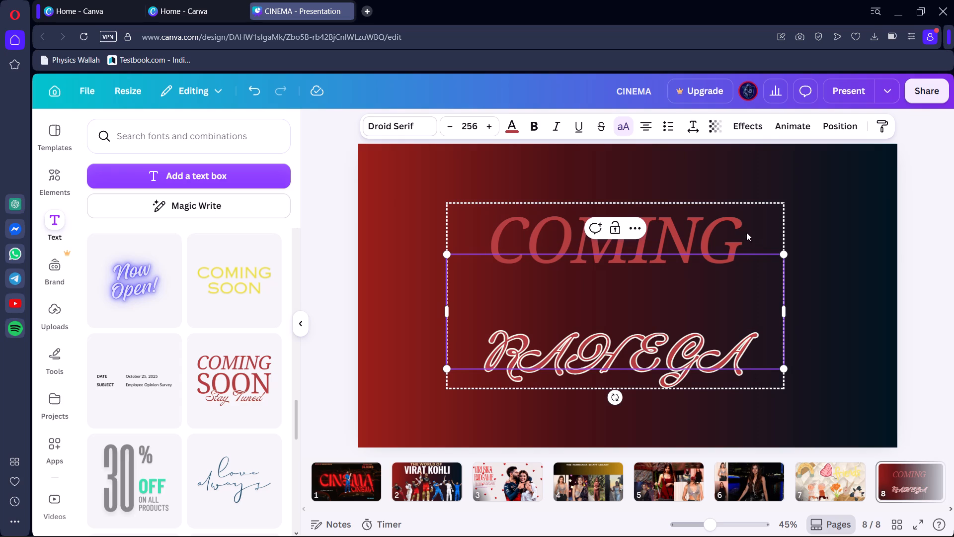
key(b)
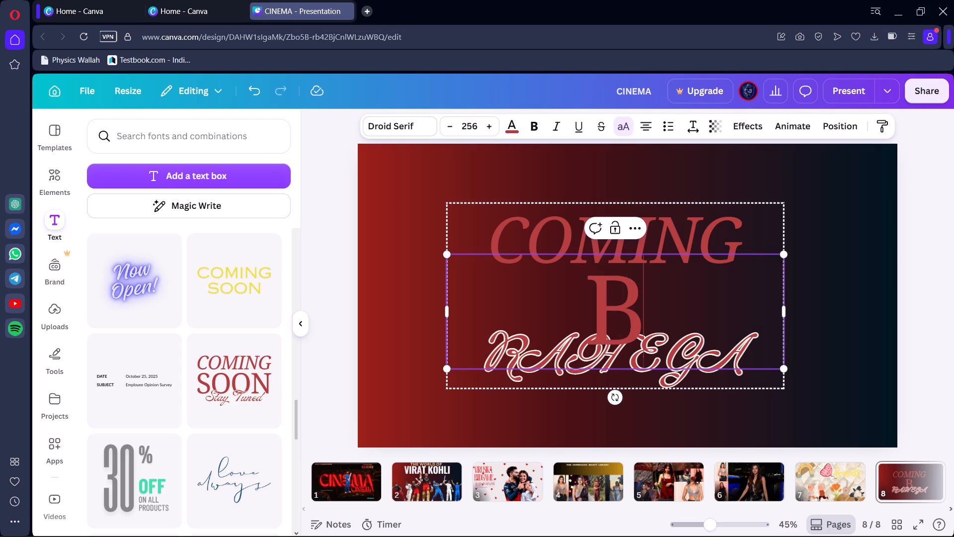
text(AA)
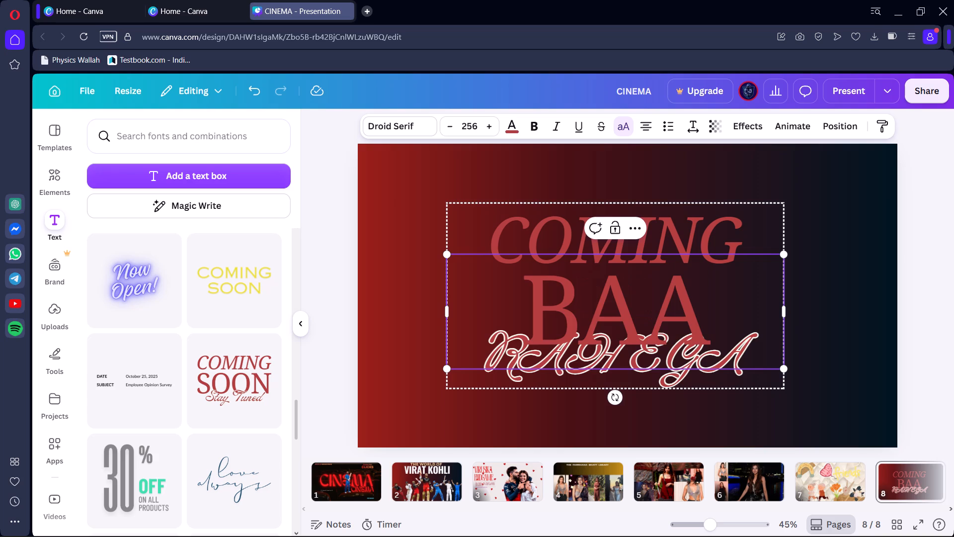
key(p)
Replace the italic word "COMING" in the design with "BAAP TO".
double_click(742, 238)
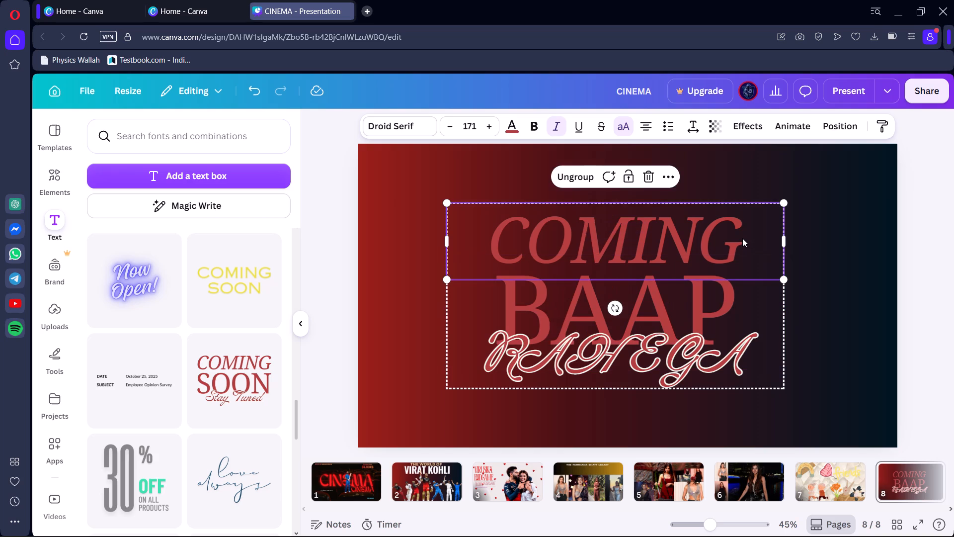
key(BackSpace)
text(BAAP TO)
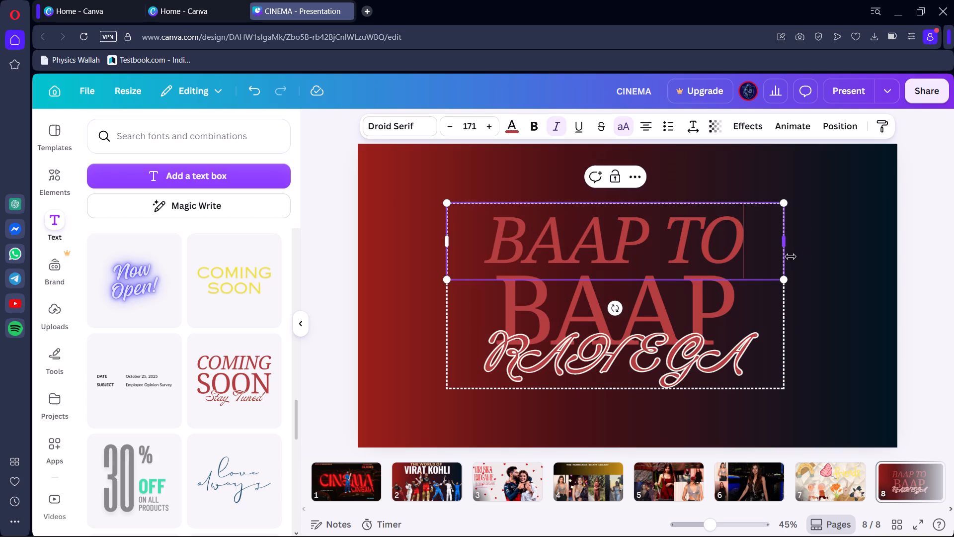
Shrink the middle "BAAP" line and align it beneath the start of "BAAP TO".
click(722, 304)
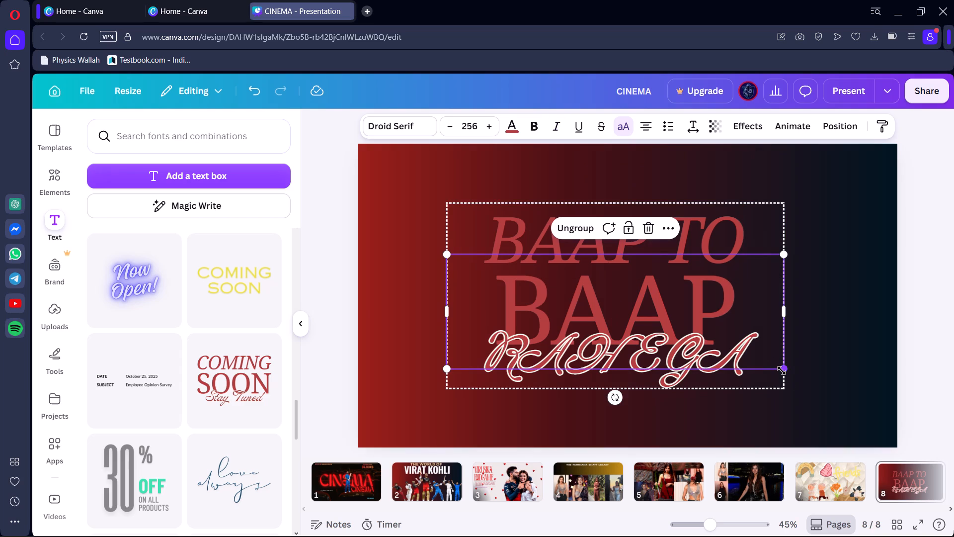
drag(782, 370, 659, 329)
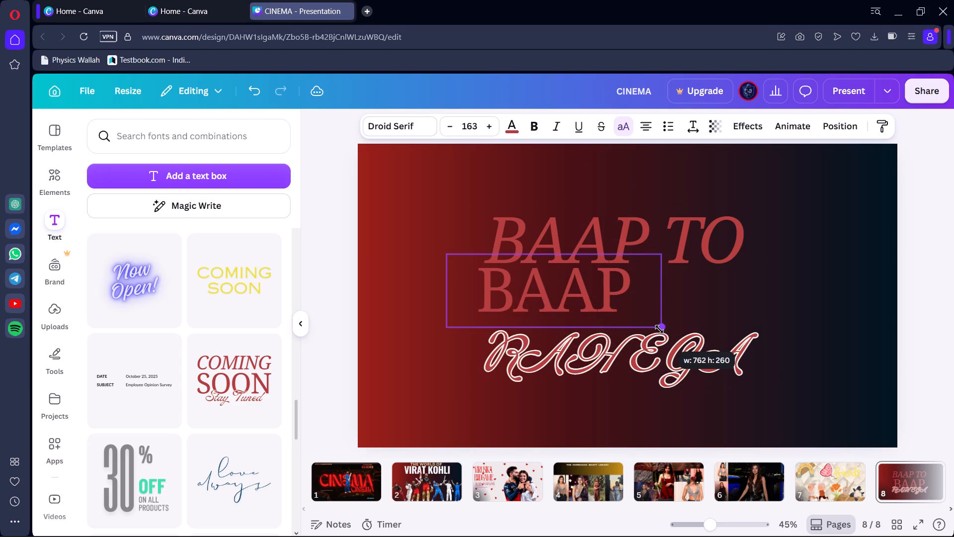
drag(659, 329, 643, 320)
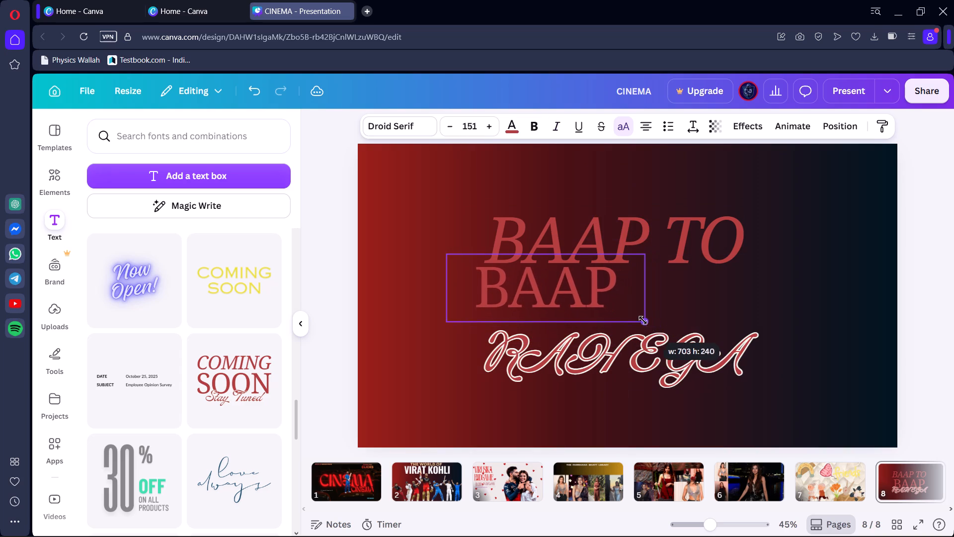
drag(643, 320, 644, 319)
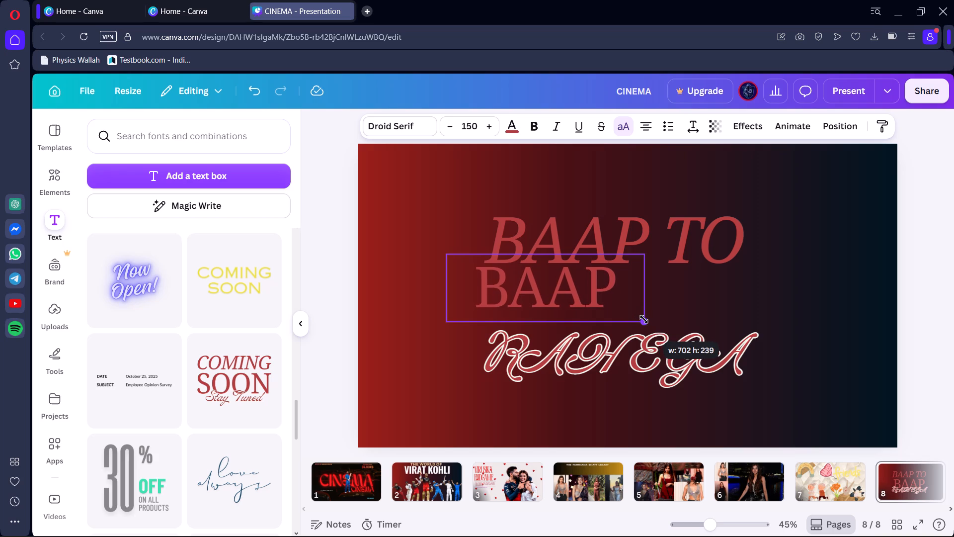
drag(644, 319, 653, 323)
drag(608, 312, 615, 309)
Move the script "RAHEGA" line up and slightly right, close beneath "BAAP".
click(618, 345)
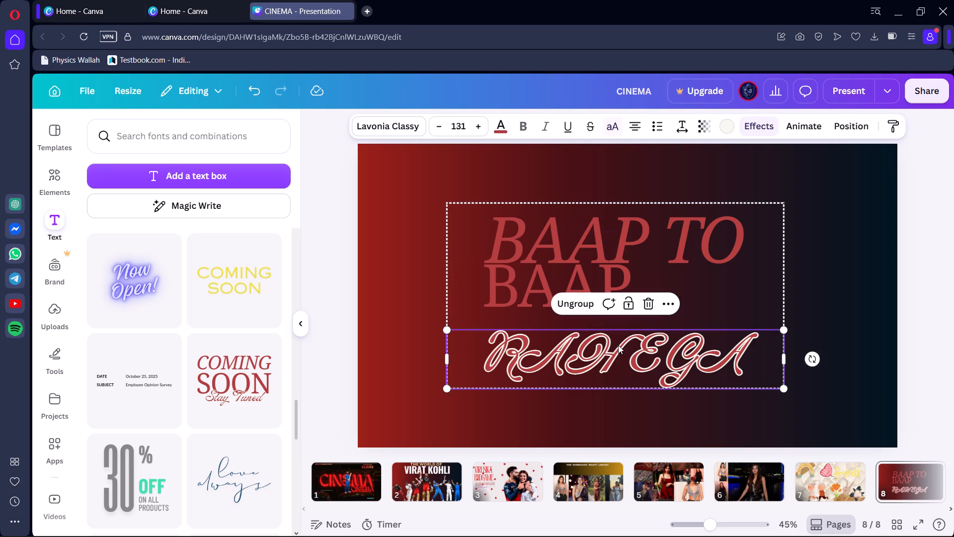
drag(711, 379, 724, 358)
click(722, 429)
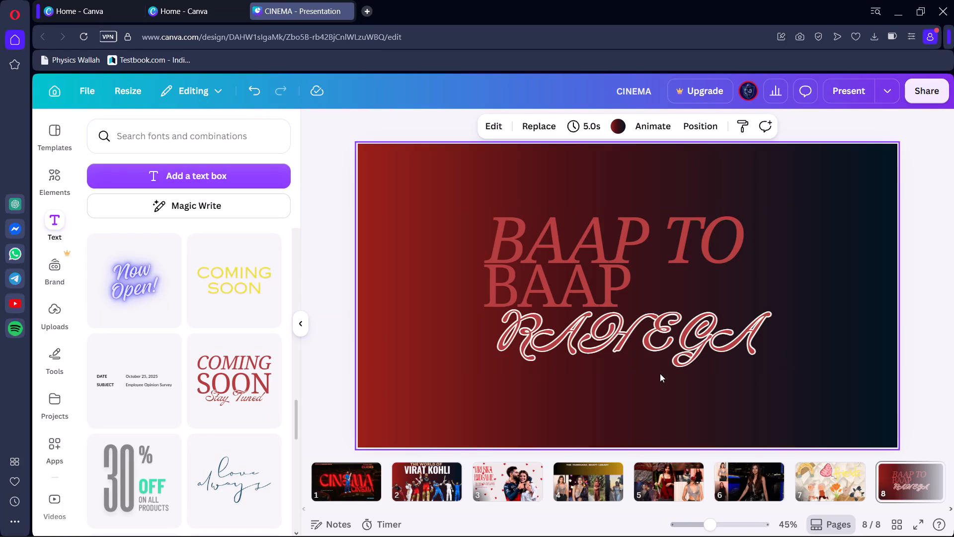
Add the blue handwritten "love always" ready-made text design to page 8.
scroll(809, 479, left, 1)
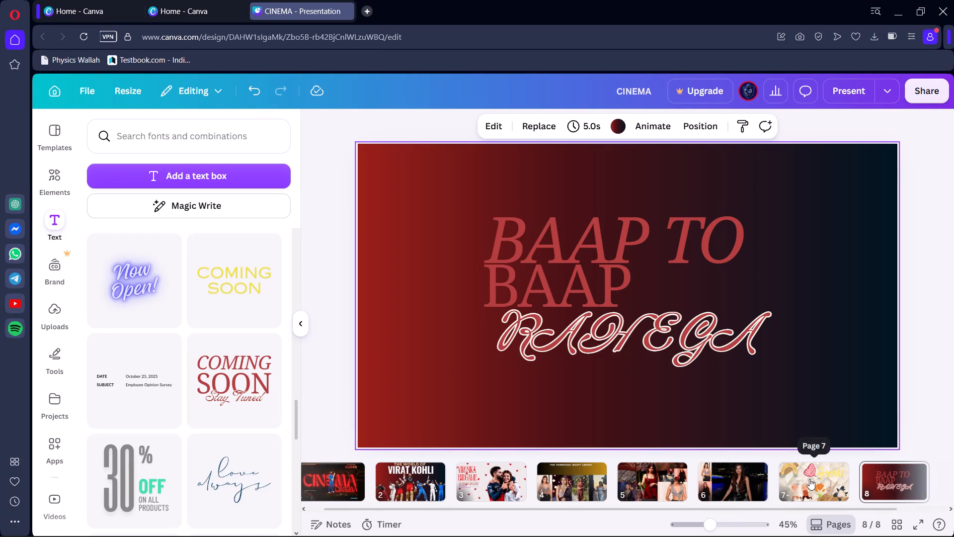
scroll(809, 479, left, 1)
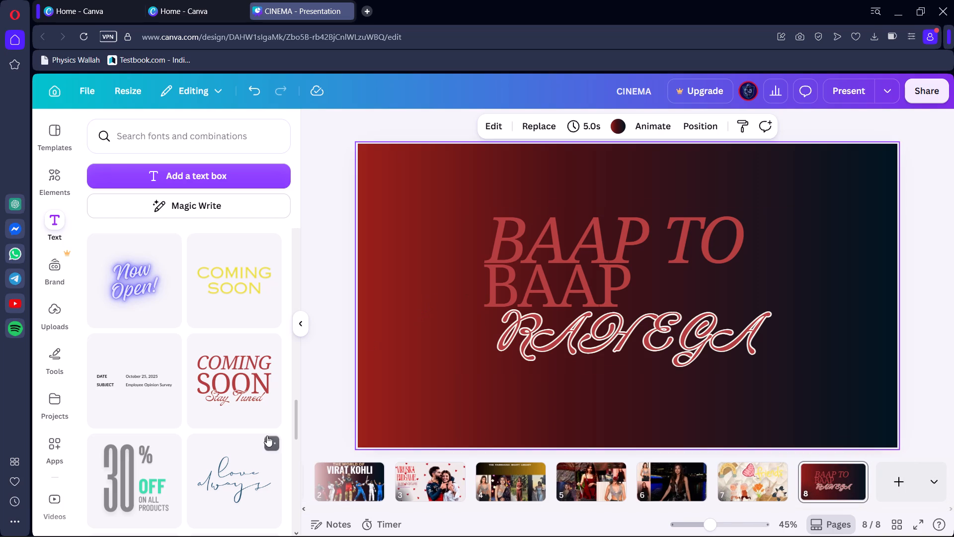
scroll(267, 436, down, 2)
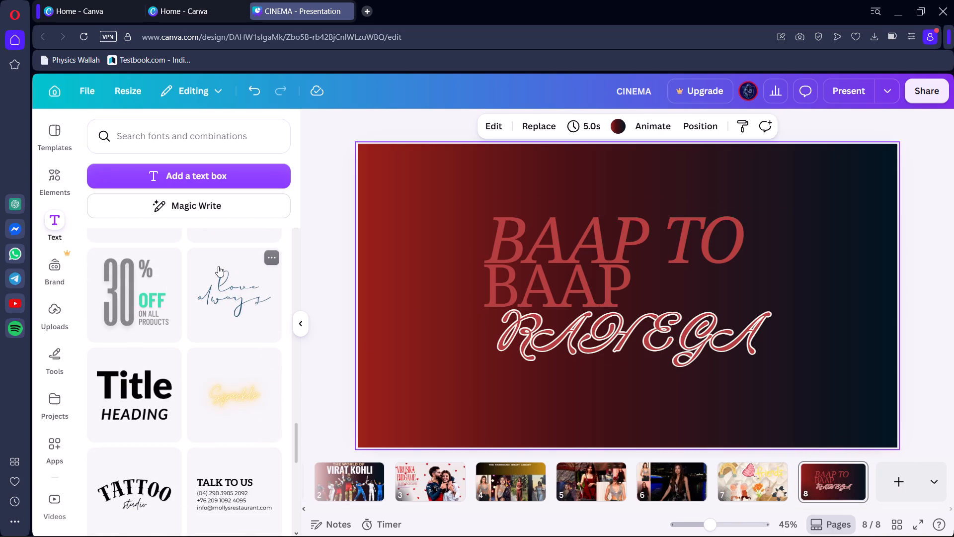
click(219, 283)
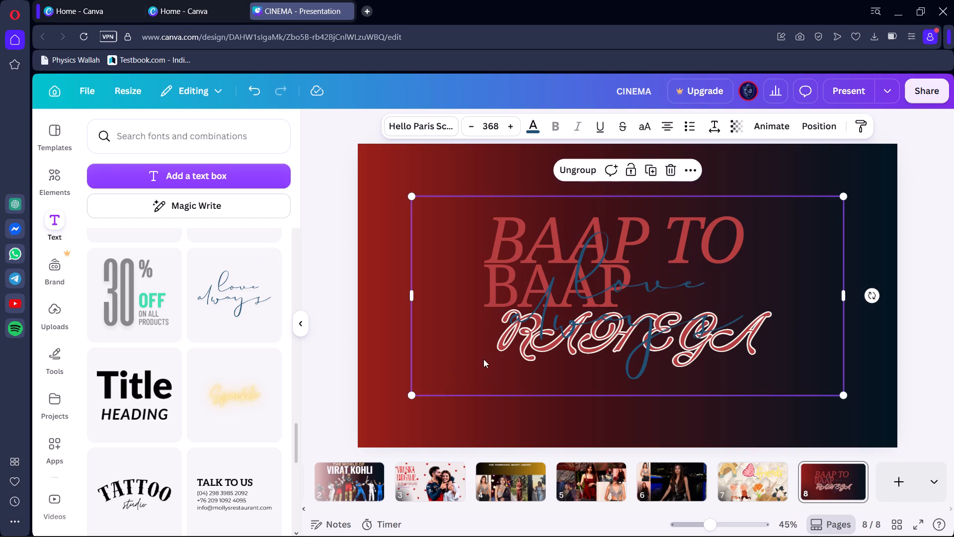
Shrink the "love always" design to font size 140 and move it into page 8's top-left corner.
drag(841, 394, 601, 306)
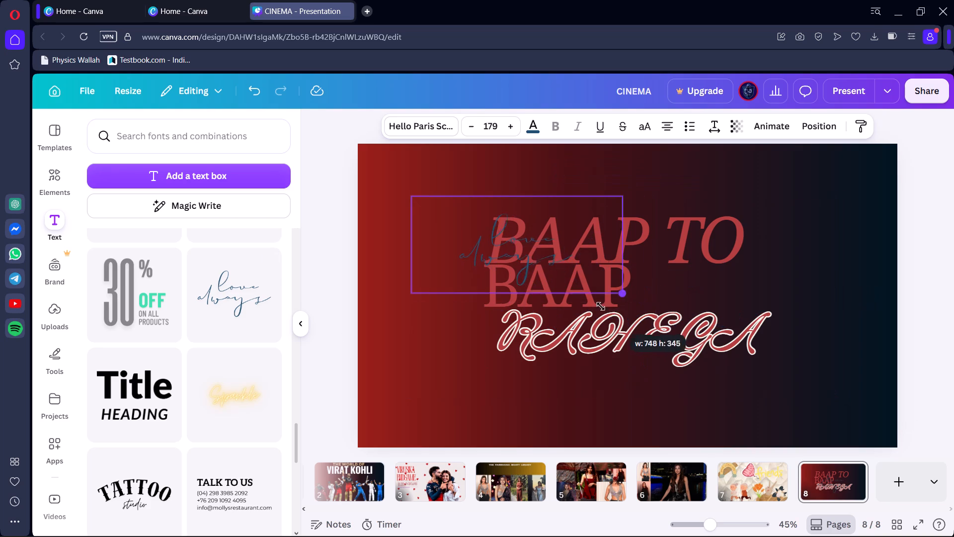
drag(601, 306, 570, 279)
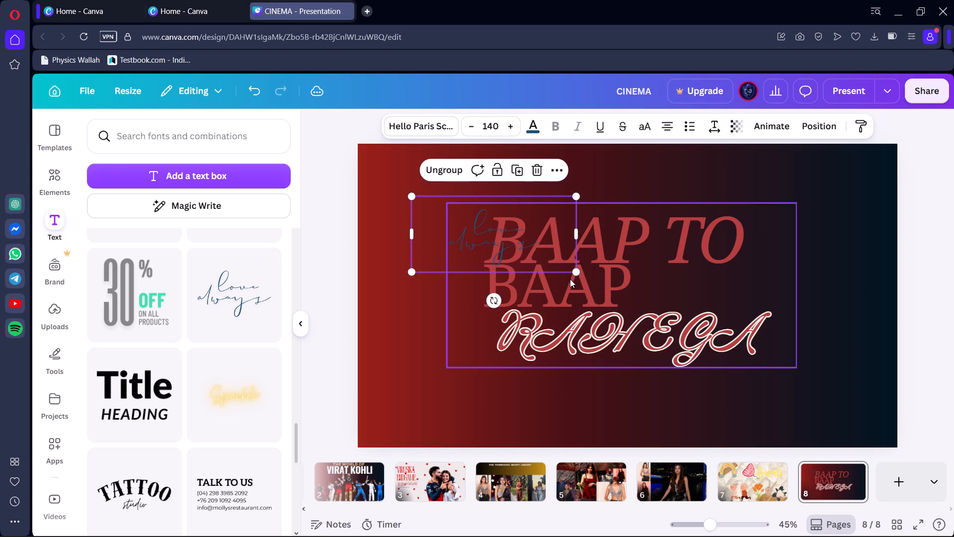
drag(522, 241, 447, 206)
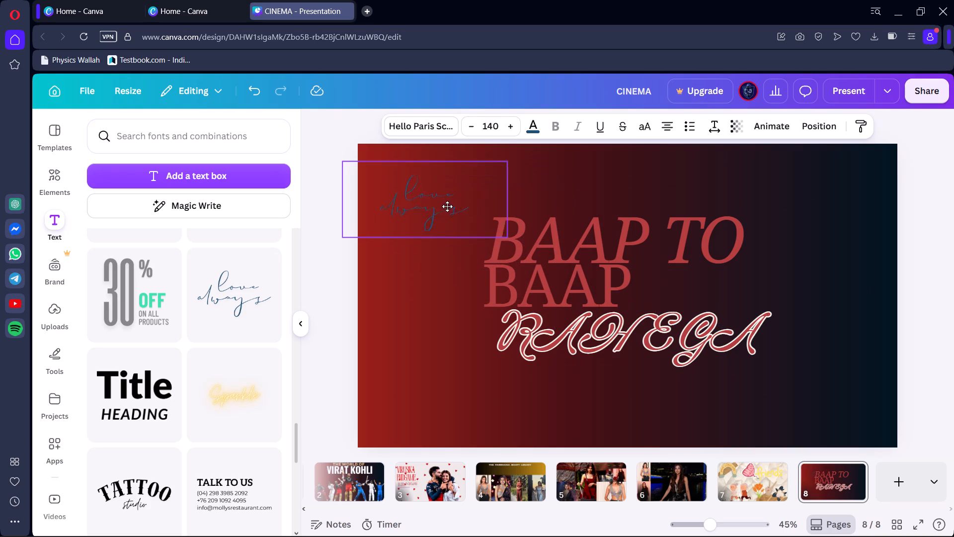
drag(447, 206, 460, 186)
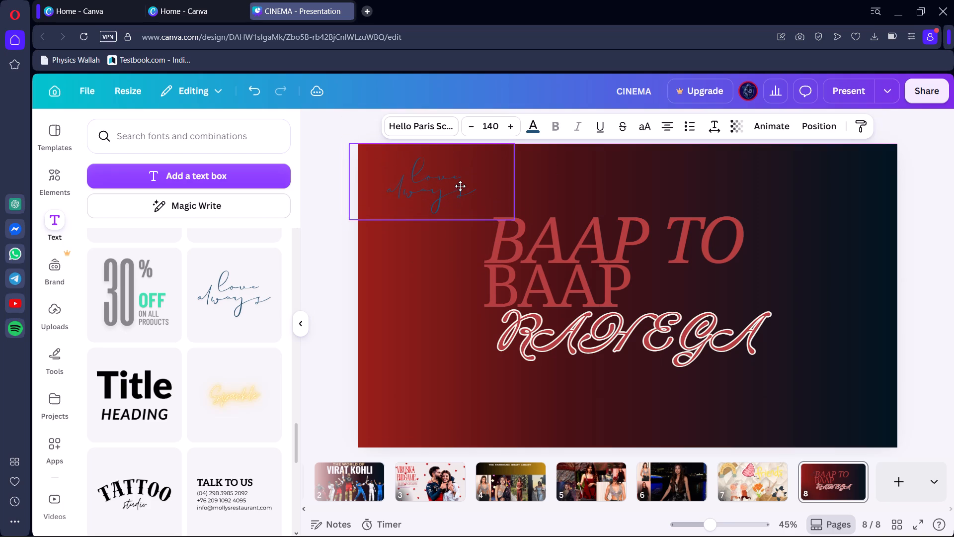
drag(460, 186, 452, 182)
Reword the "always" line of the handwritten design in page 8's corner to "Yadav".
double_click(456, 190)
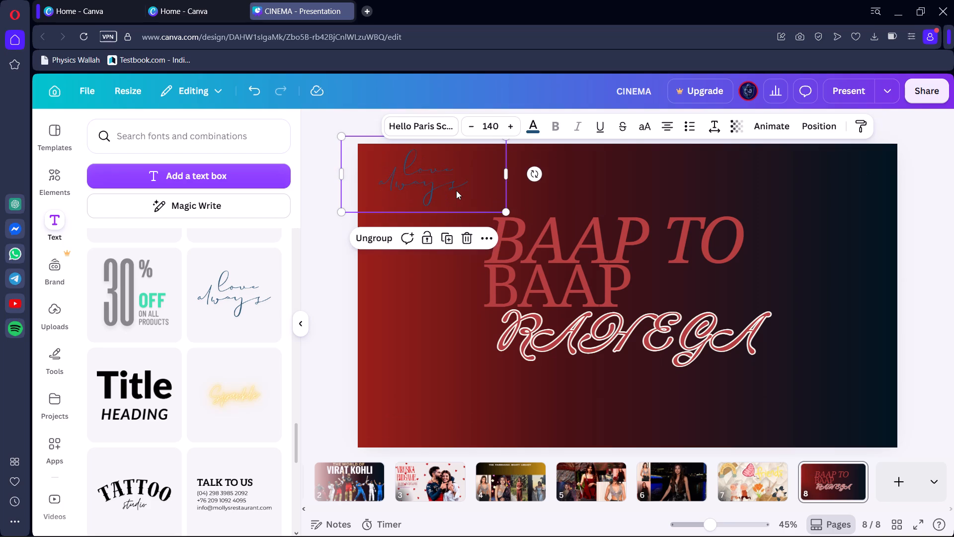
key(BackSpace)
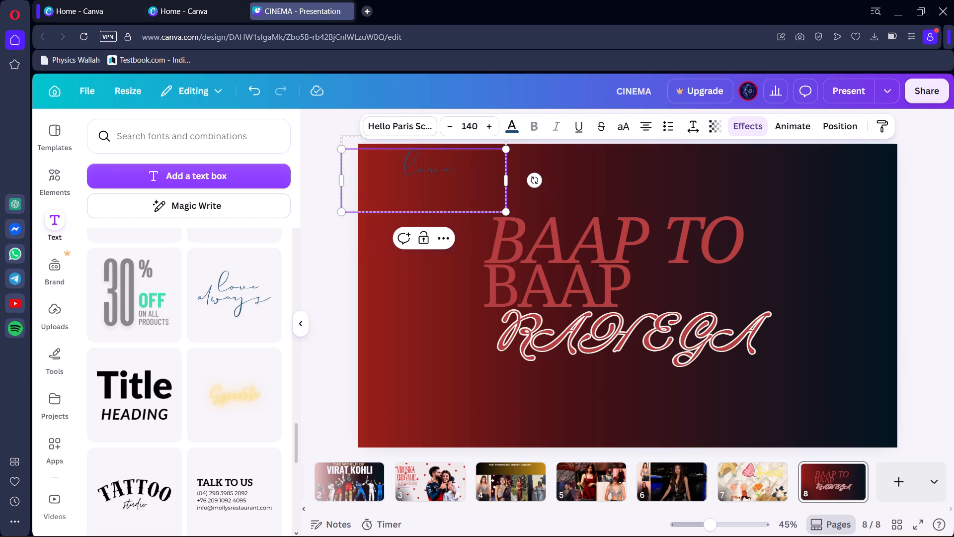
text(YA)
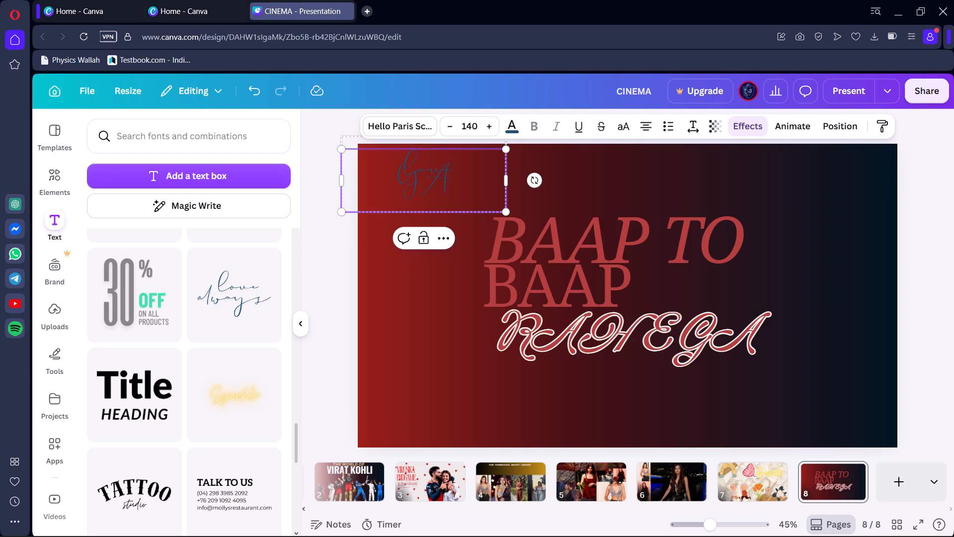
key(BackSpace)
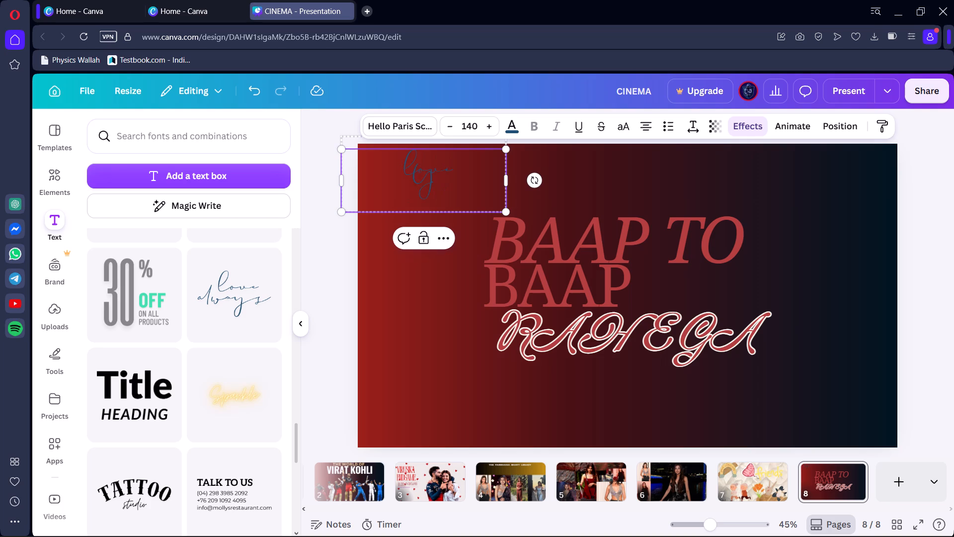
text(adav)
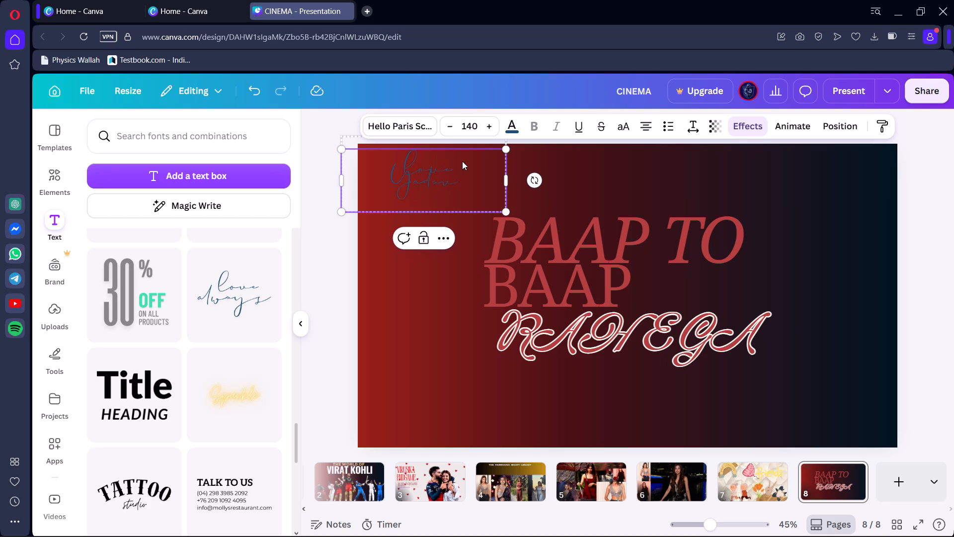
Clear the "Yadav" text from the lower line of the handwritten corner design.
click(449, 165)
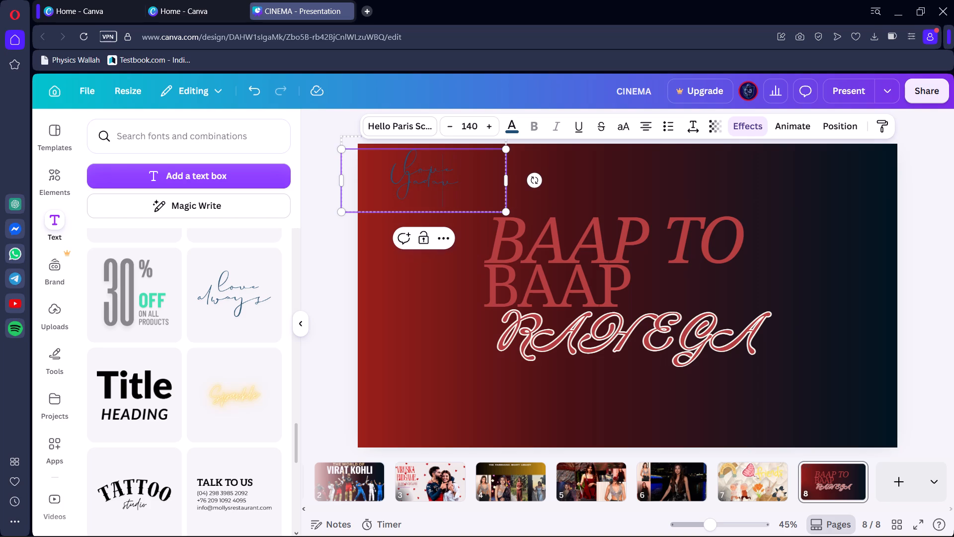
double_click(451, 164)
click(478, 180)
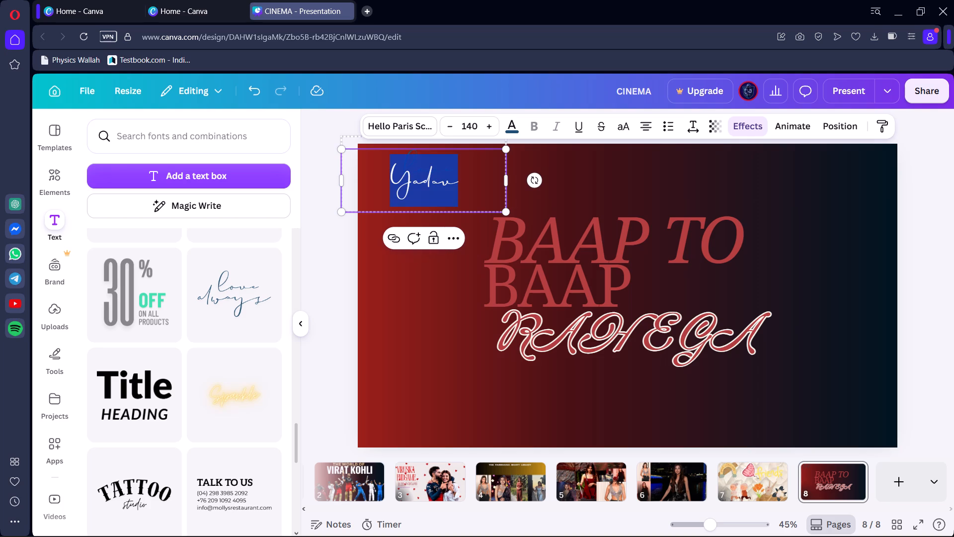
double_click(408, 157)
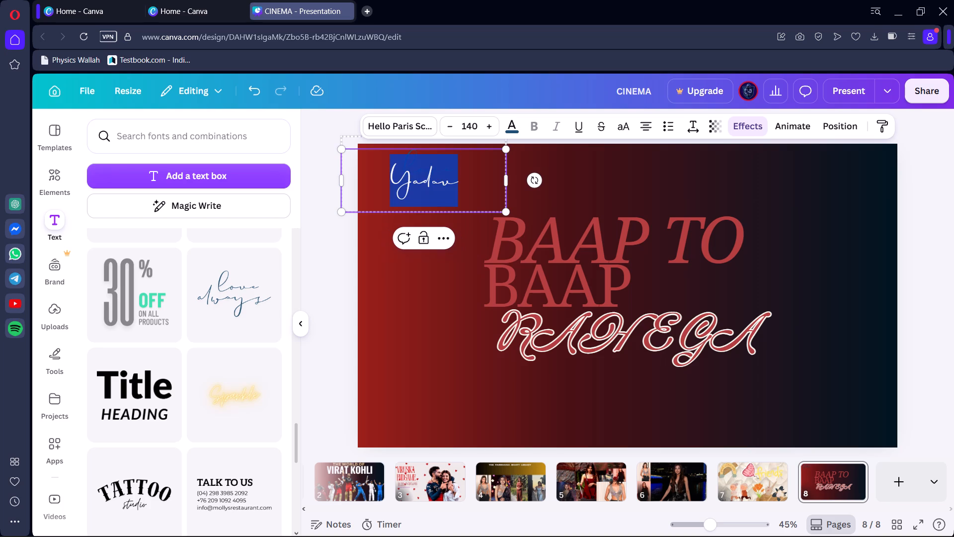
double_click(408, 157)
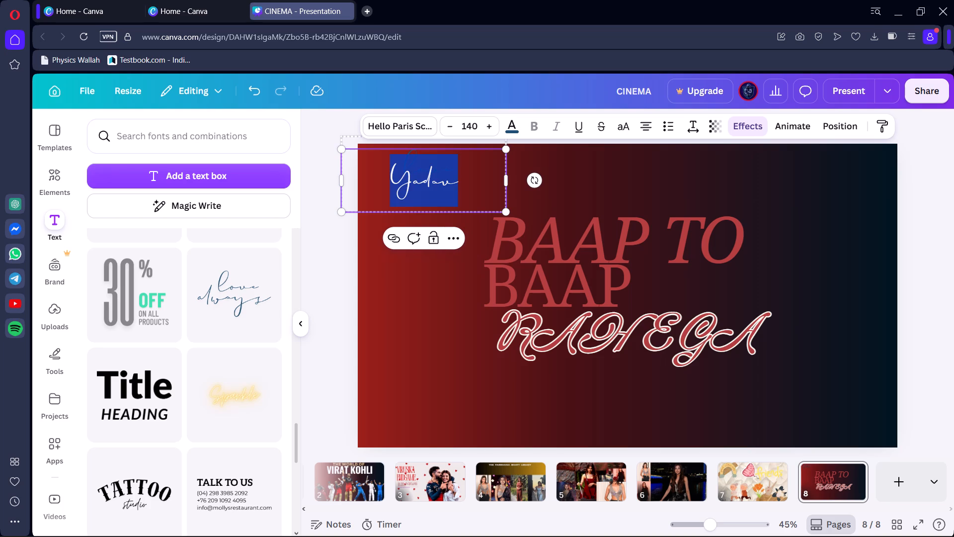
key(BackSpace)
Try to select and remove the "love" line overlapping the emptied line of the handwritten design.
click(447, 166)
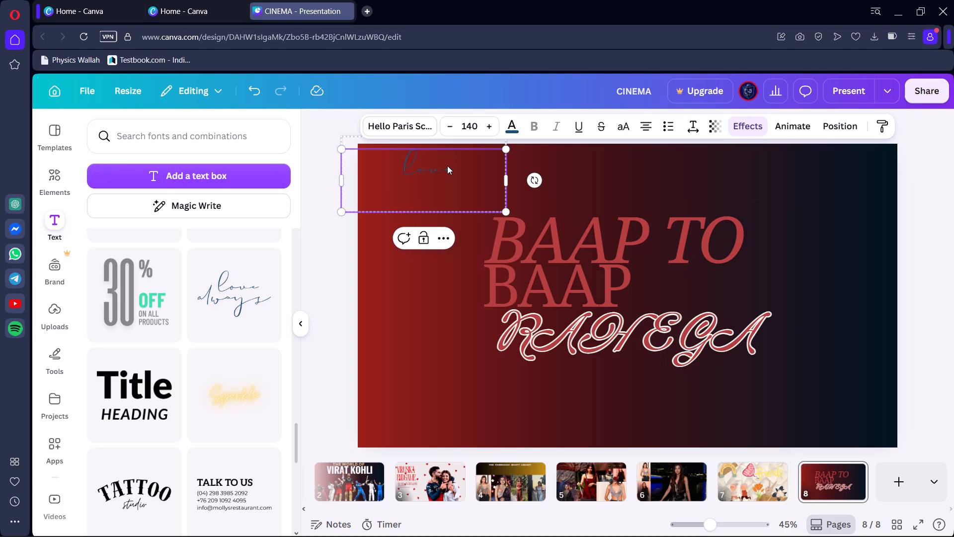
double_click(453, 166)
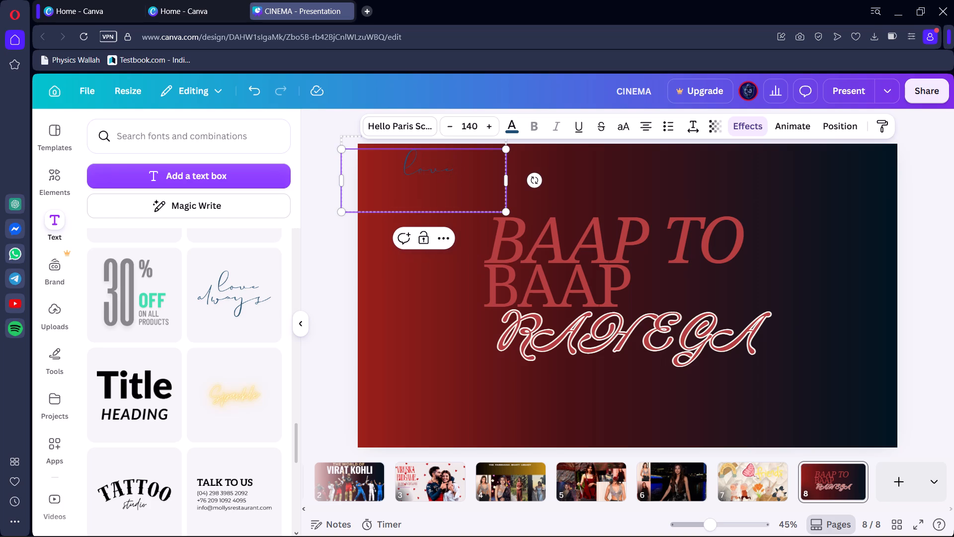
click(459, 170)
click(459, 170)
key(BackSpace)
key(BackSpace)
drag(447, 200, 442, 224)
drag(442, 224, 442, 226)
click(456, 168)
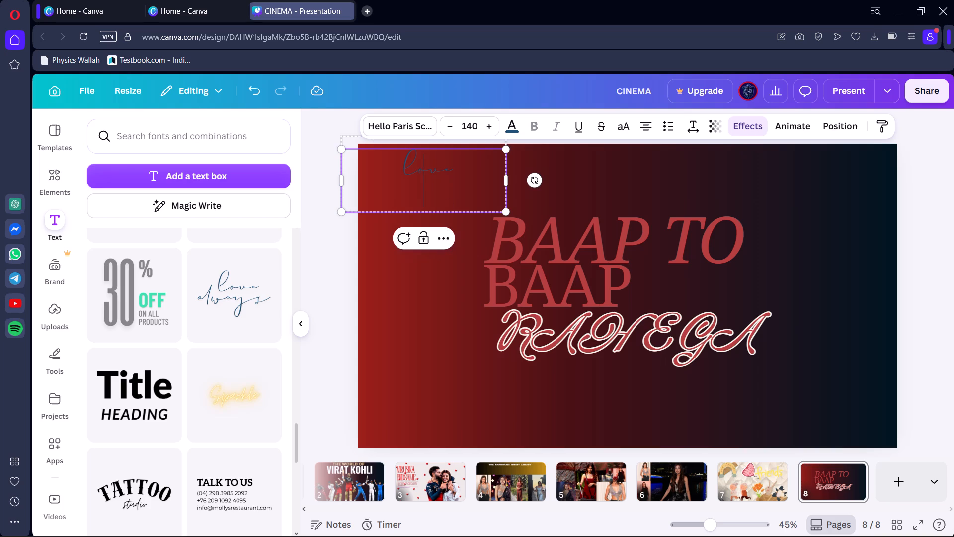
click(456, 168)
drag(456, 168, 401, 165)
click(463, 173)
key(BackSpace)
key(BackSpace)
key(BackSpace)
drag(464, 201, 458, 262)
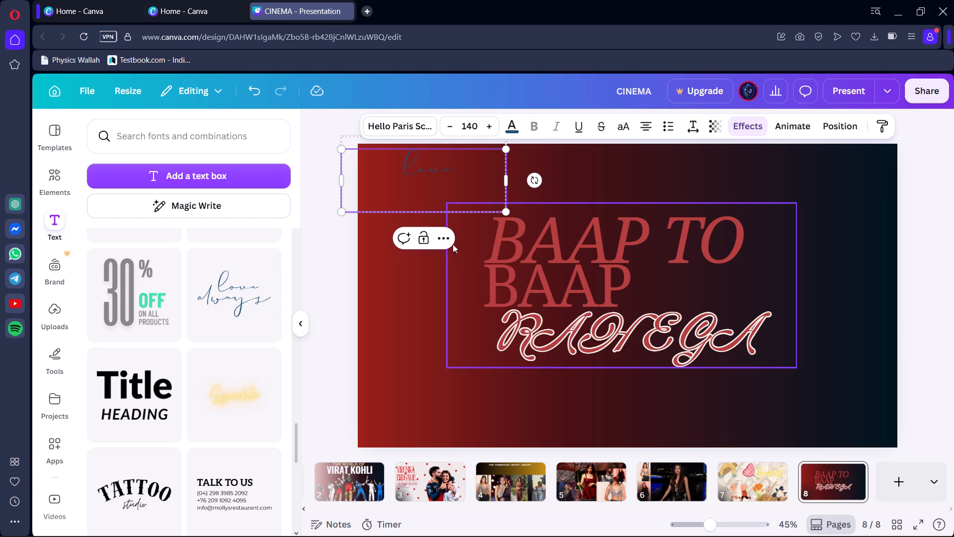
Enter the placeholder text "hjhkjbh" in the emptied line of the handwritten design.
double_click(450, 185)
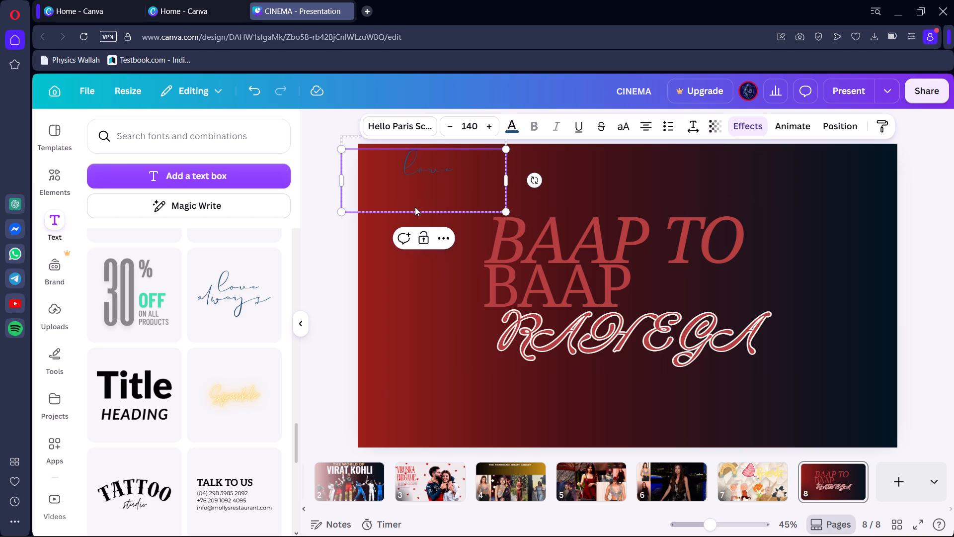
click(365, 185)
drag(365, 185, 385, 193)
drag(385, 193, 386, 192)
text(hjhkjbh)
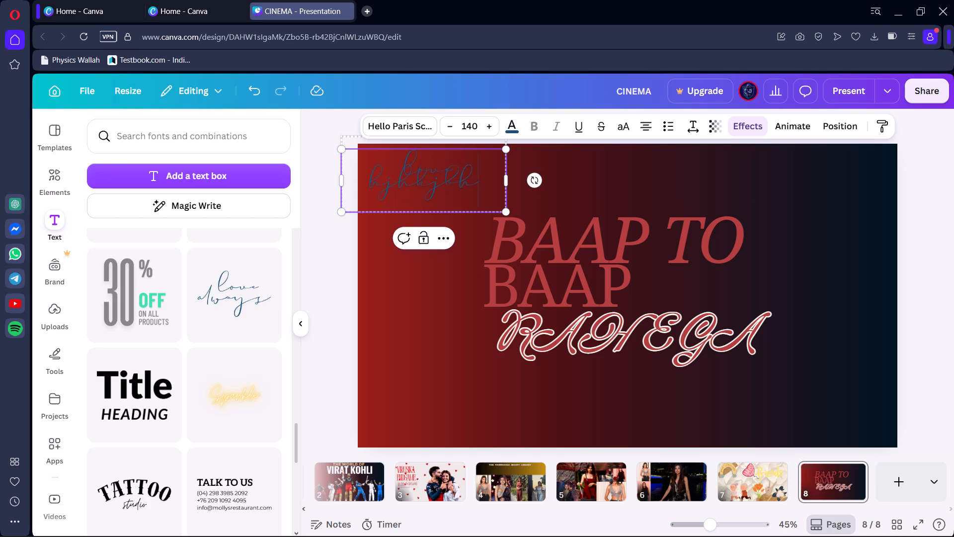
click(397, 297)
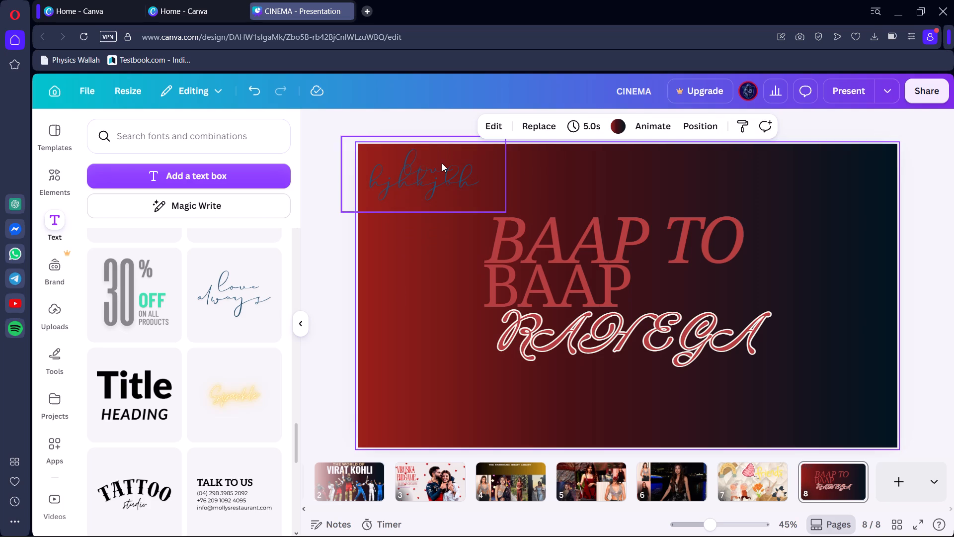
Delete the whole handwritten "love" design group from page 8.
click(441, 163)
drag(450, 196, 460, 238)
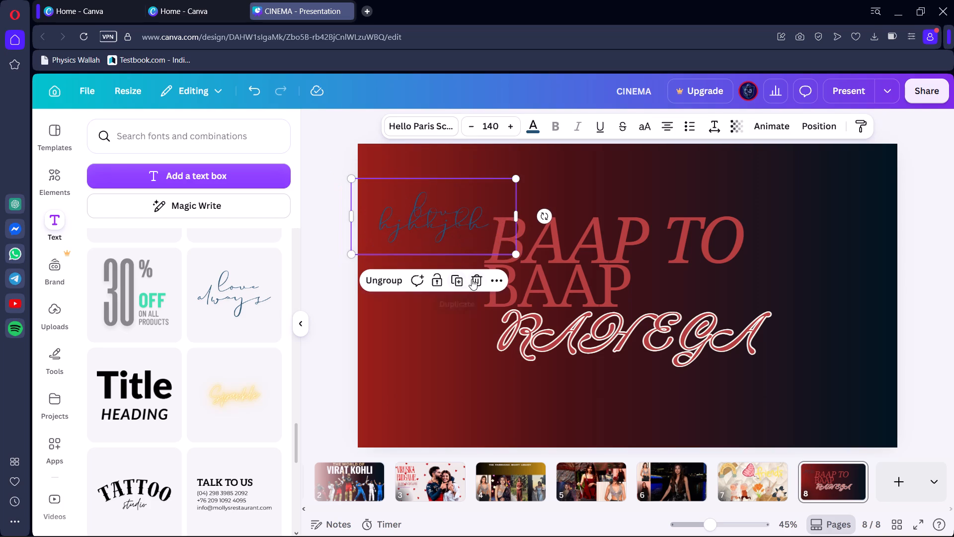
click(475, 279)
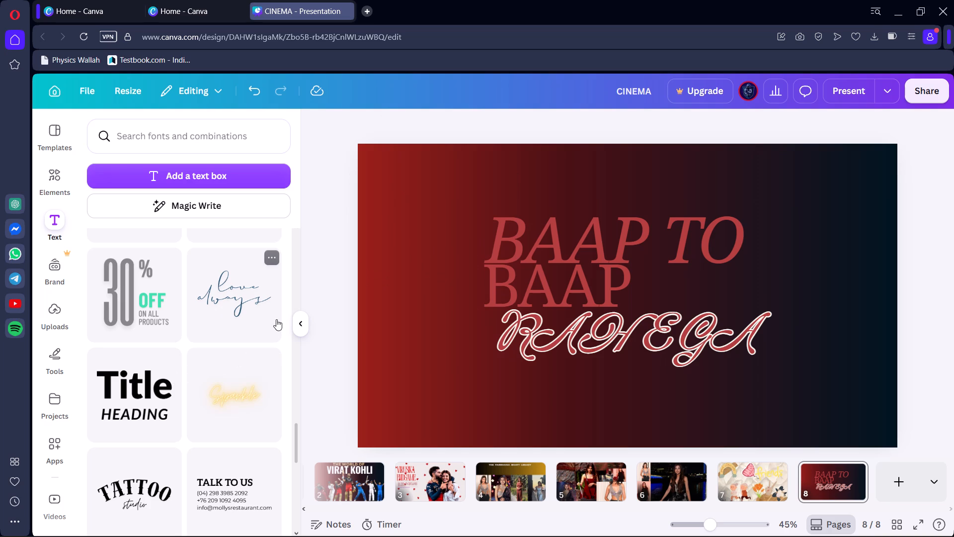
Add the green outlined "HUSTLE" ready-made text design to page 8.
scroll(220, 384, down, 3)
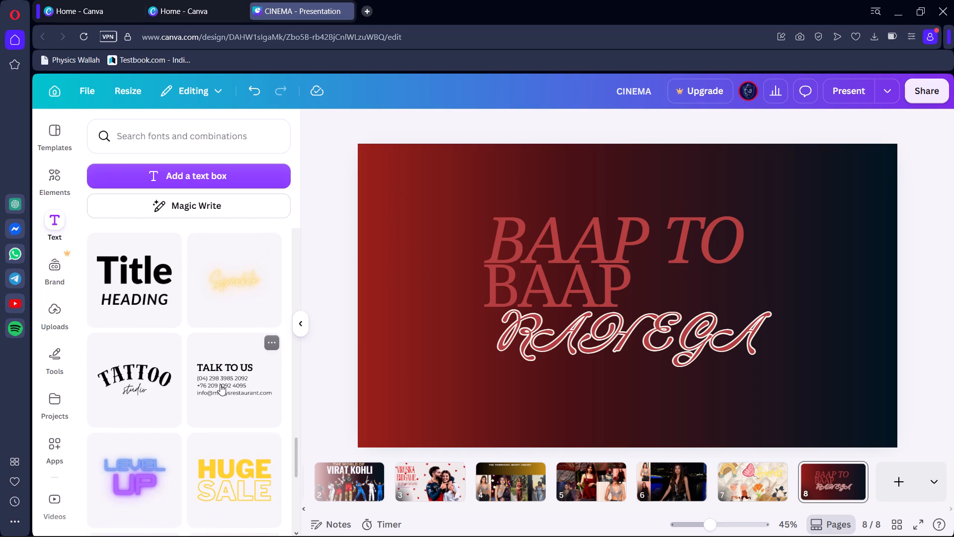
scroll(220, 384, down, 6)
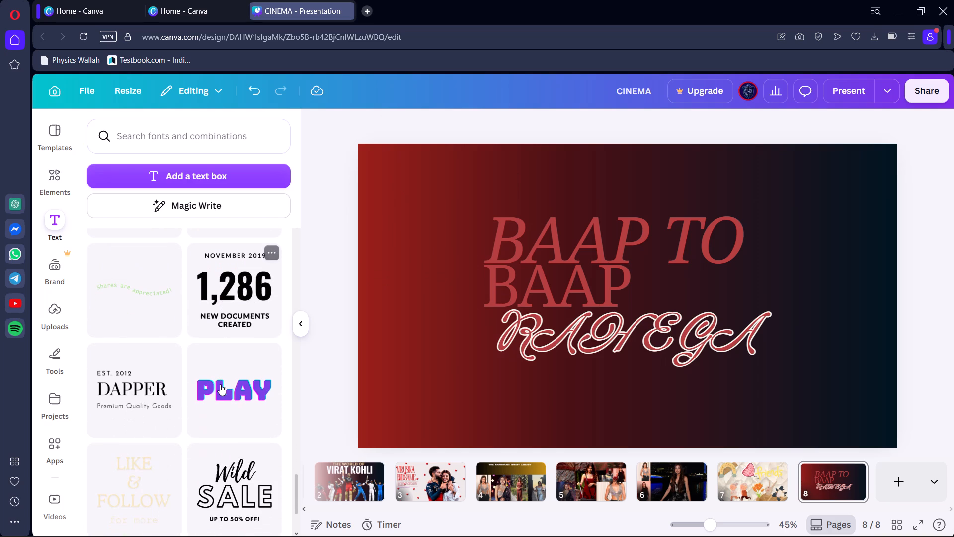
scroll(238, 390, down, 2)
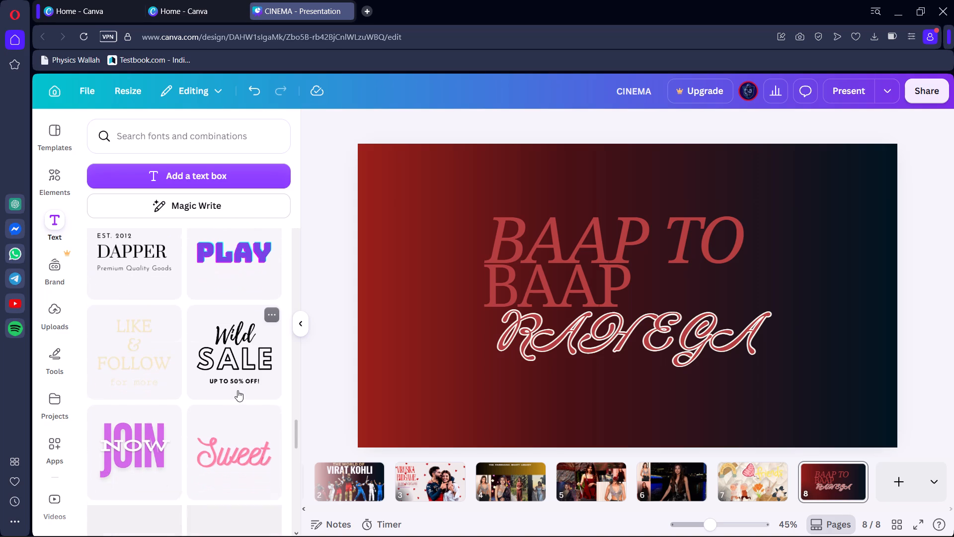
scroll(238, 390, down, 3)
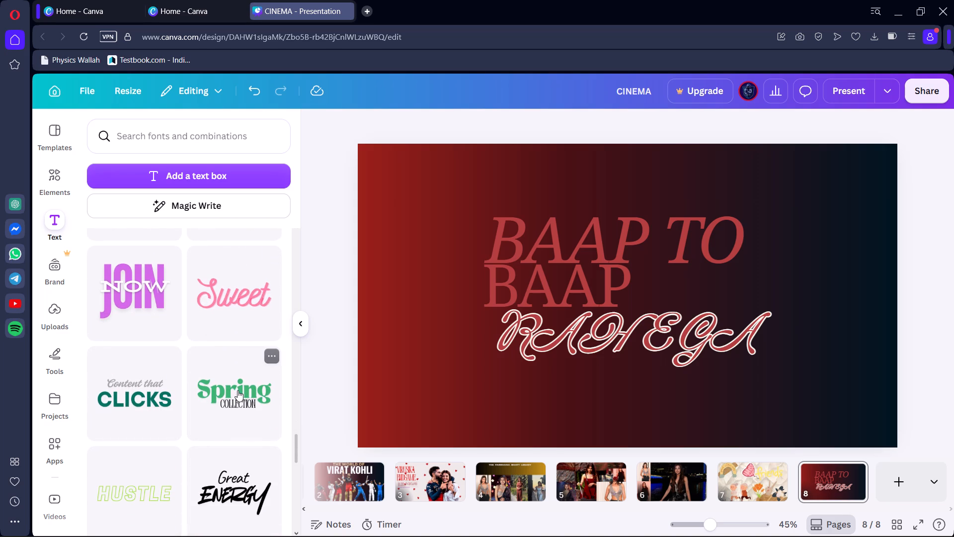
scroll(194, 423, down, 1)
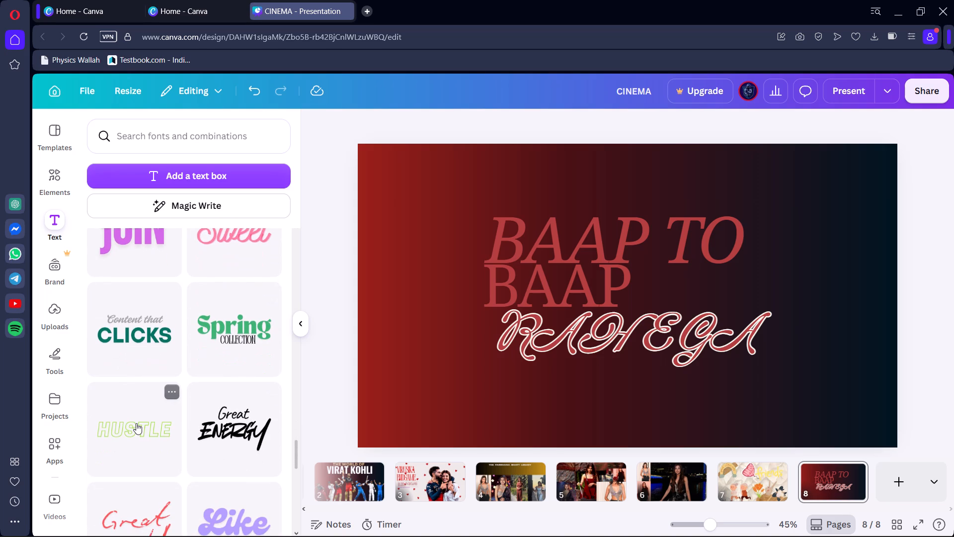
click(136, 423)
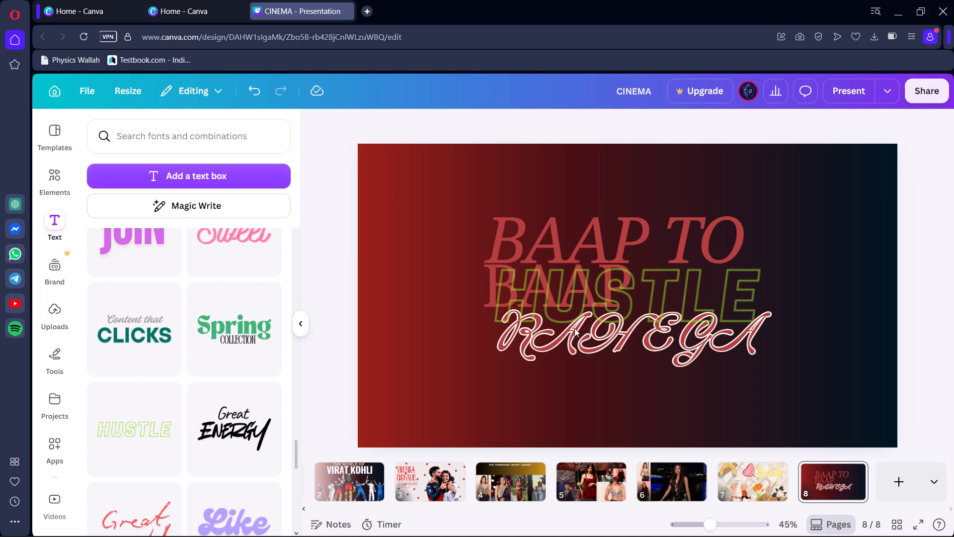
Move the "HUSTLE" text into page 8's bottom-right corner, below "RAHEGA".
drag(653, 291, 629, 302)
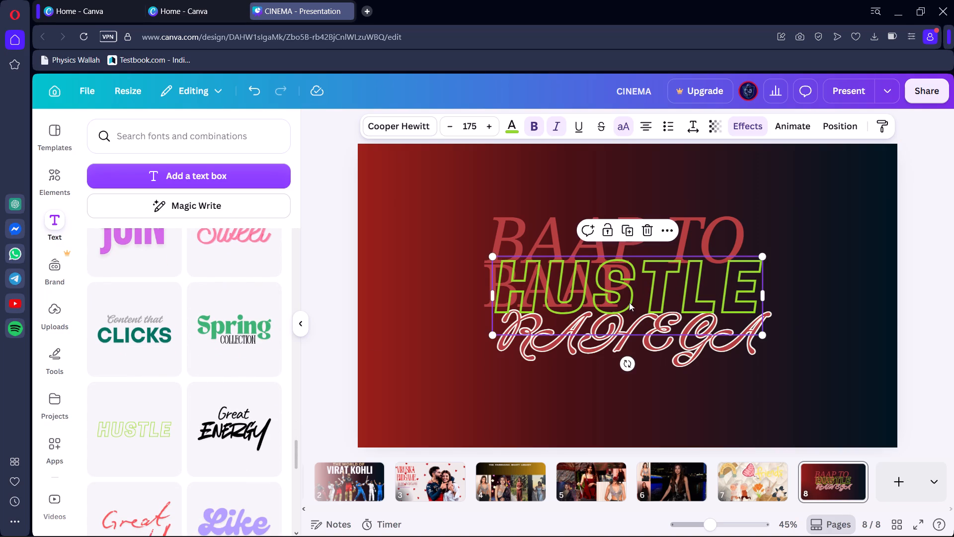
drag(629, 302, 767, 397)
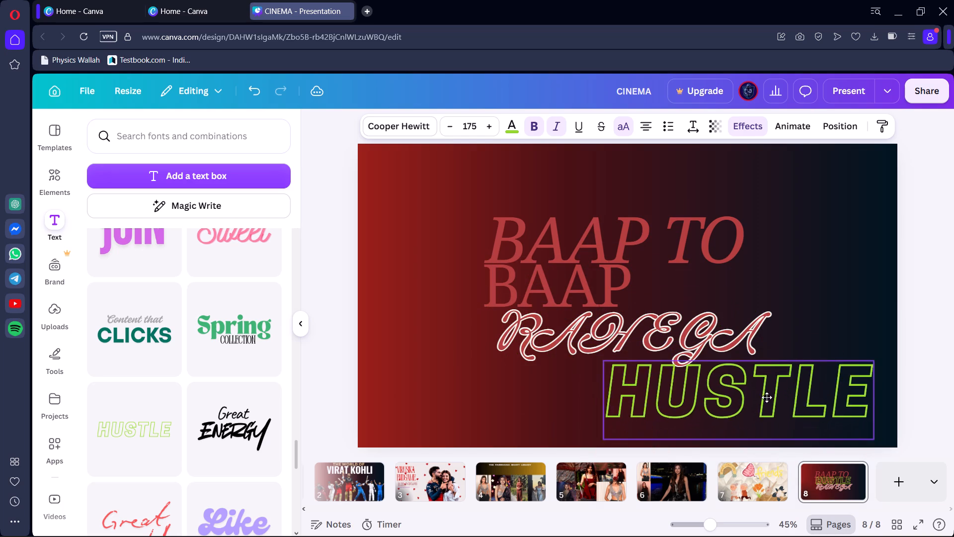
drag(767, 397, 780, 410)
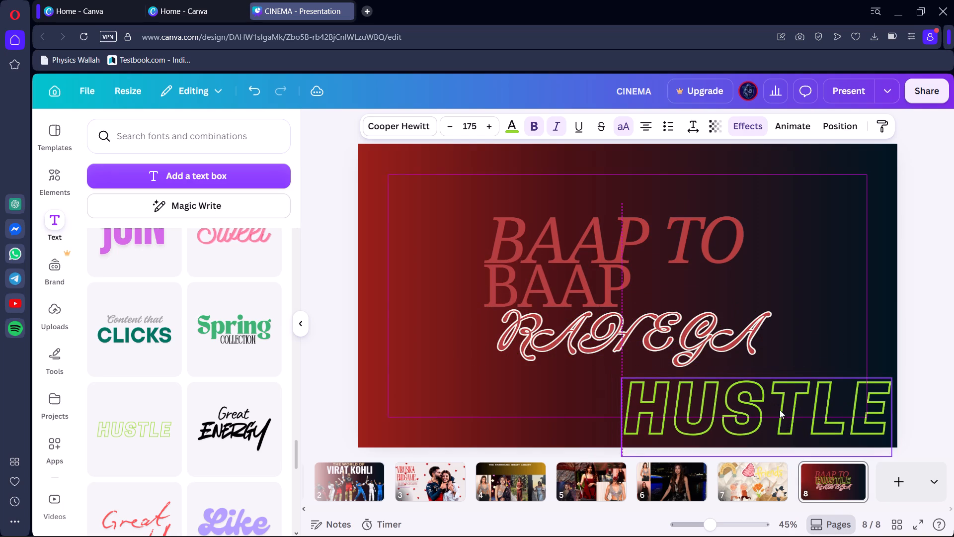
Replace the word "HUSTLE" in the outlined corner text with the person's full name.
click(875, 416)
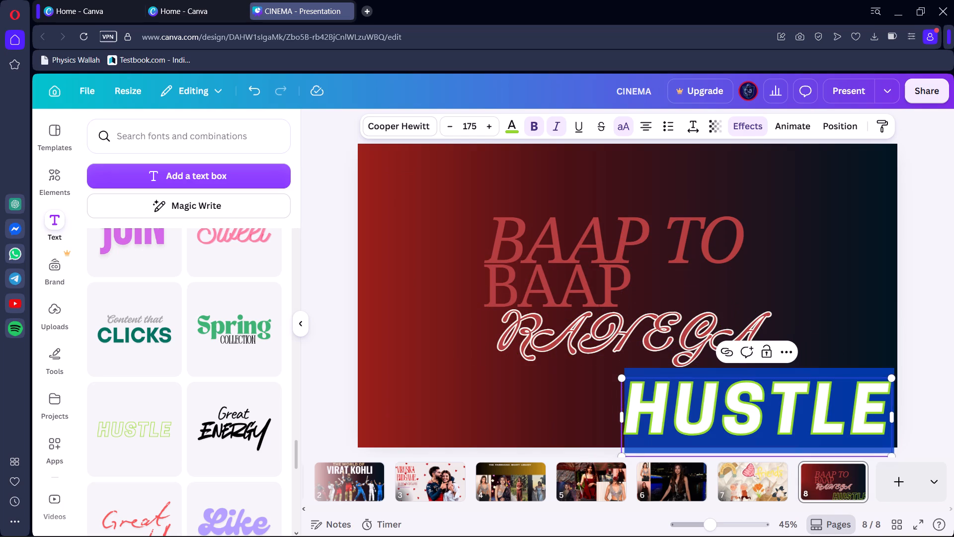
key(BackSpace)
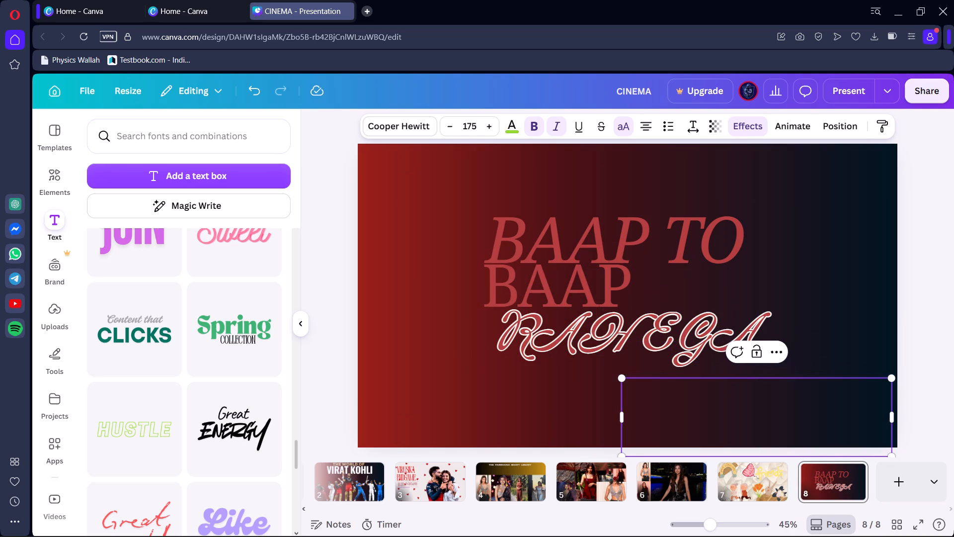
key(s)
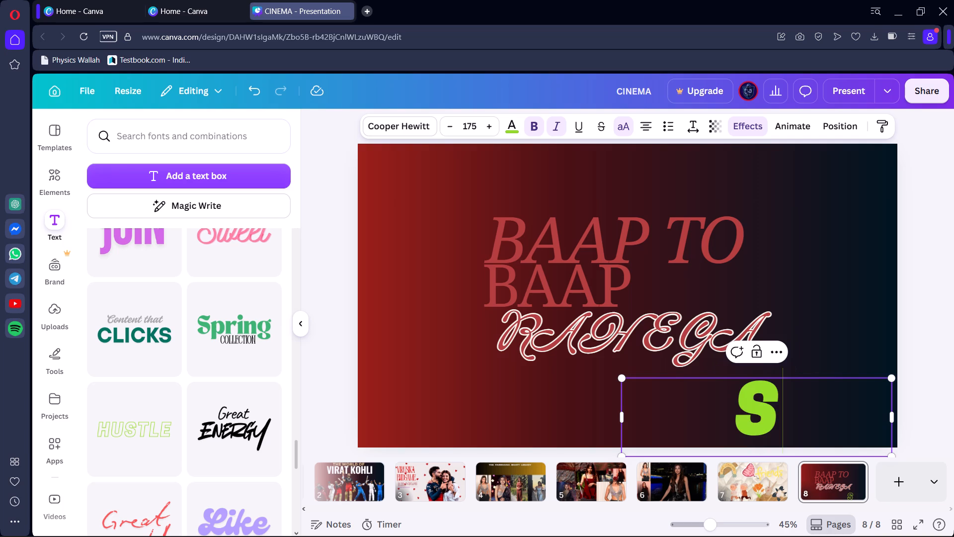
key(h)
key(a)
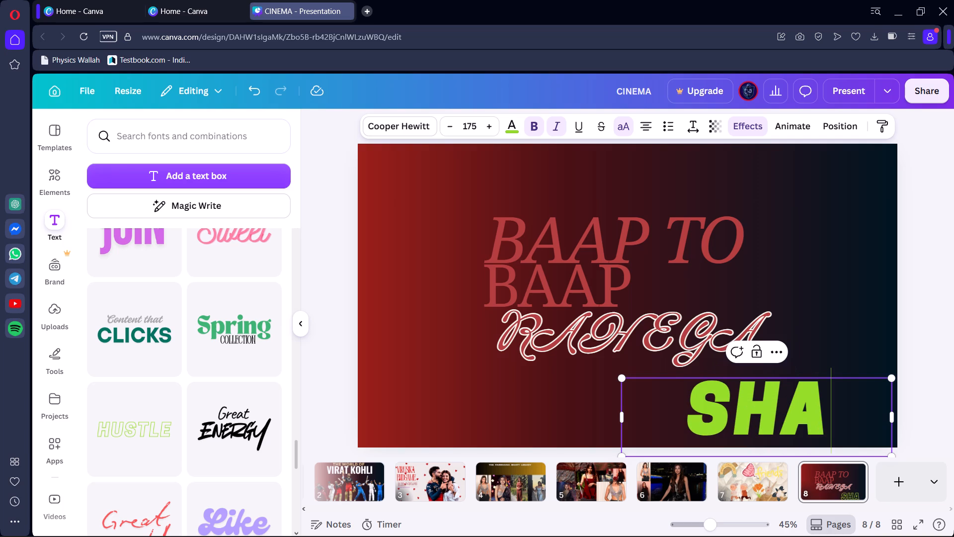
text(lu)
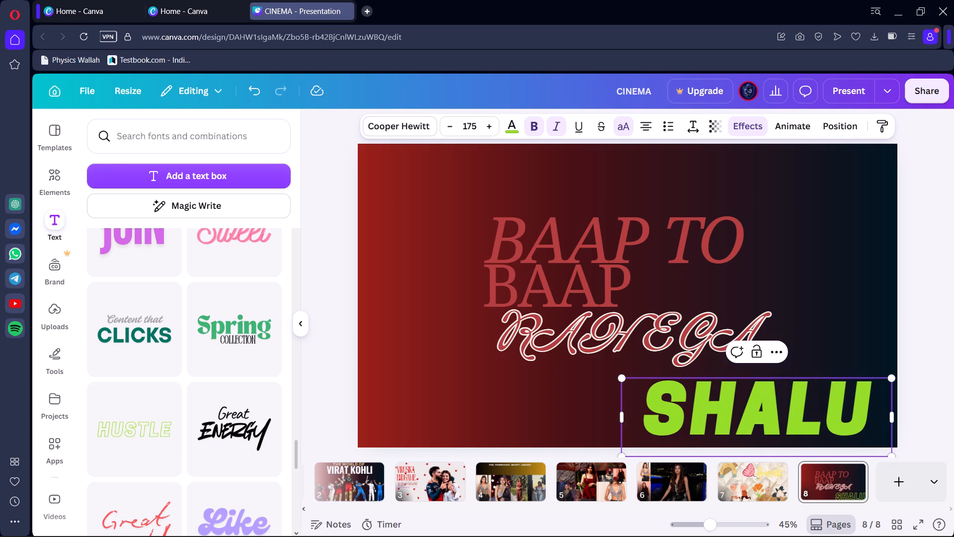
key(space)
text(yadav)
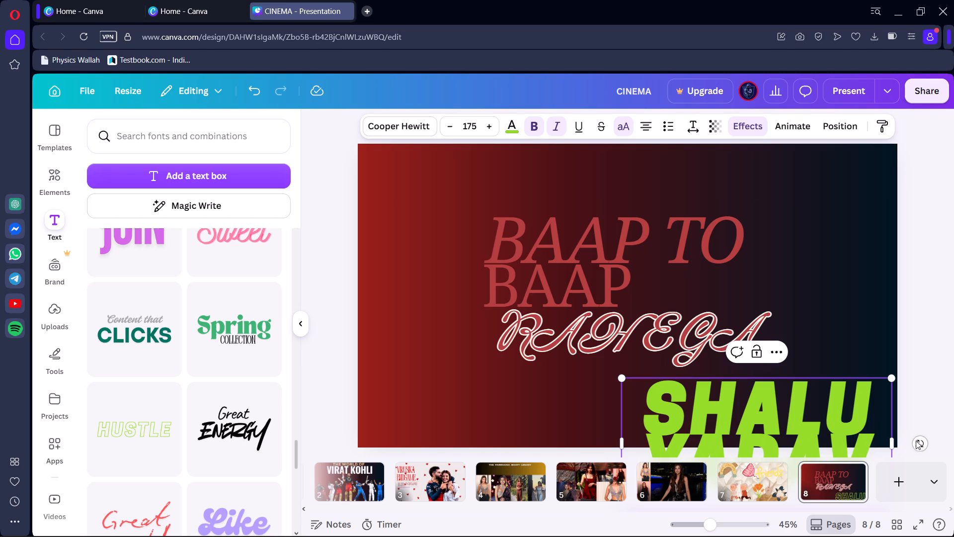
Reduce the green name text to about size 162 and move it up so both lines fit on page 8.
drag(880, 395, 868, 361)
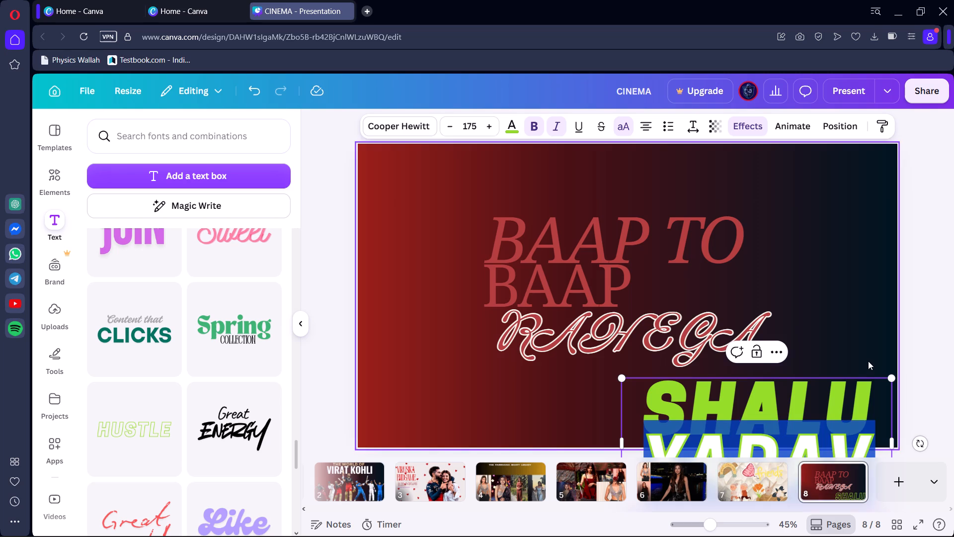
drag(868, 361, 873, 388)
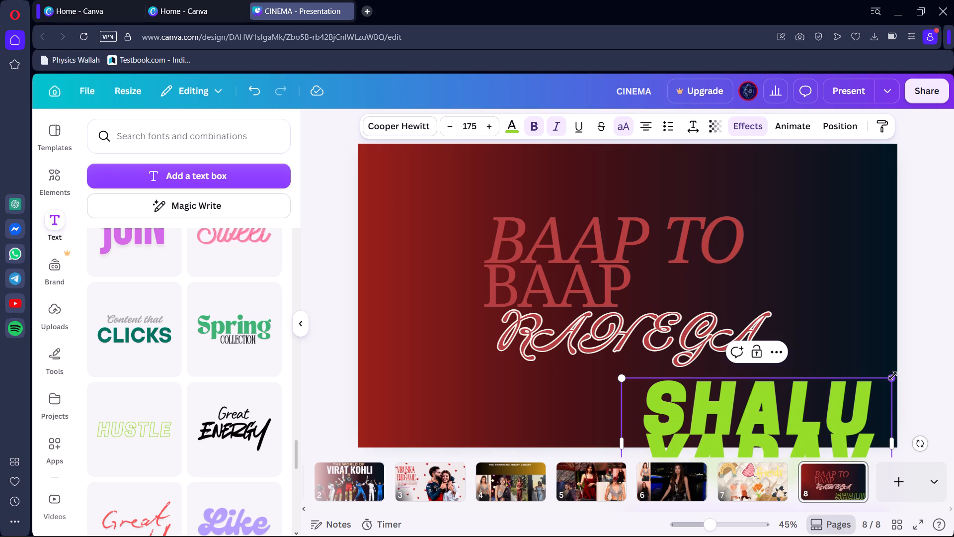
drag(893, 376, 754, 269)
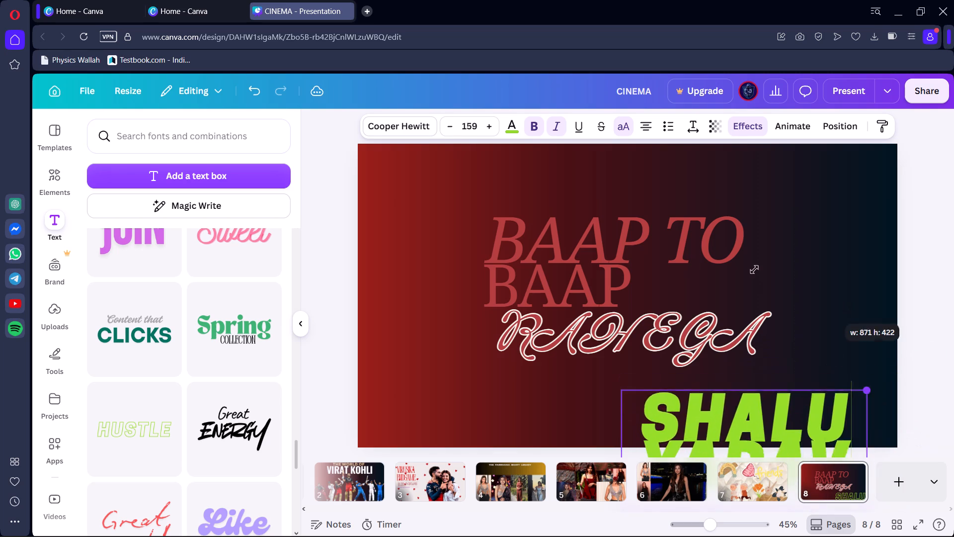
drag(754, 269, 843, 324)
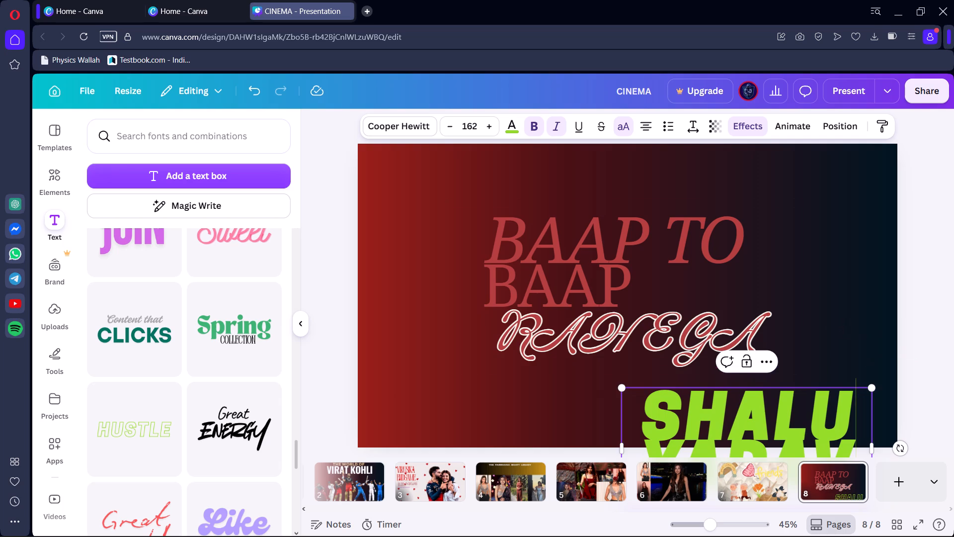
drag(631, 405, 632, 379)
drag(632, 379, 639, 389)
click(534, 407)
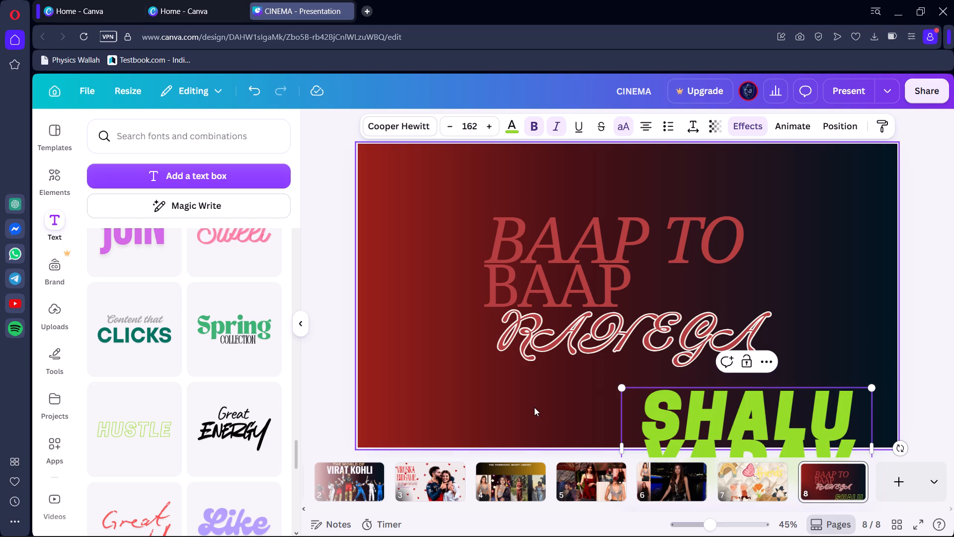
click(641, 409)
drag(629, 407, 614, 340)
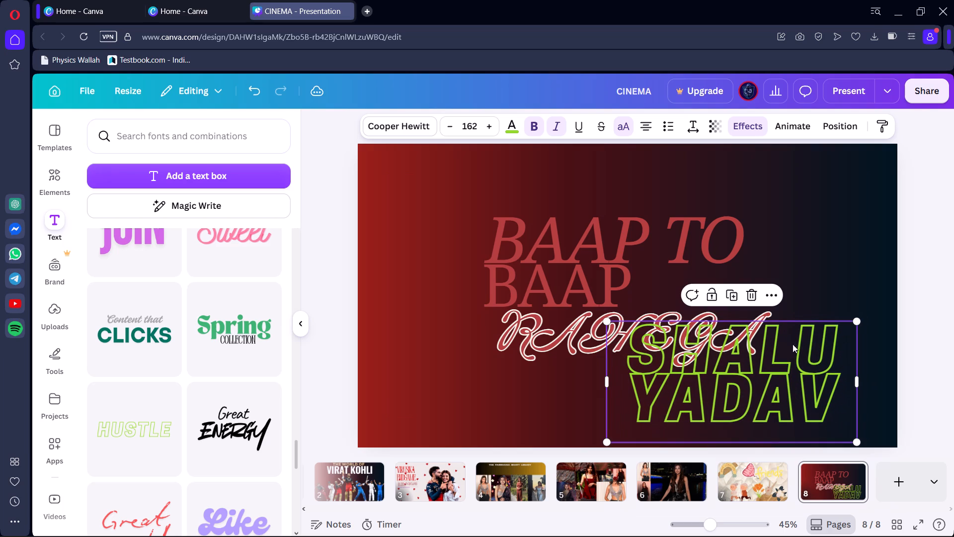
Shrink the green name text to about size 40.5 and widen its box so the name fits on one line.
drag(861, 318, 812, 340)
drag(812, 340, 712, 391)
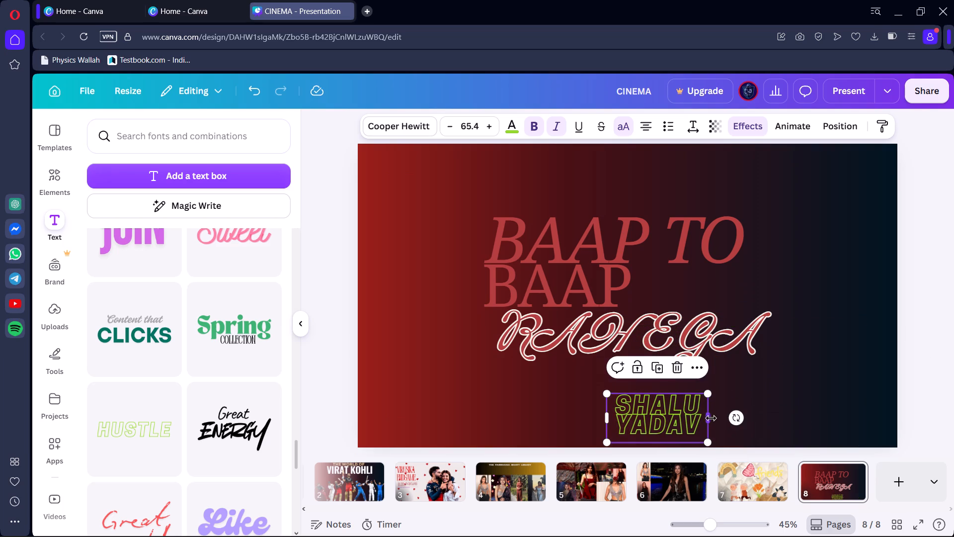
drag(710, 419, 872, 421)
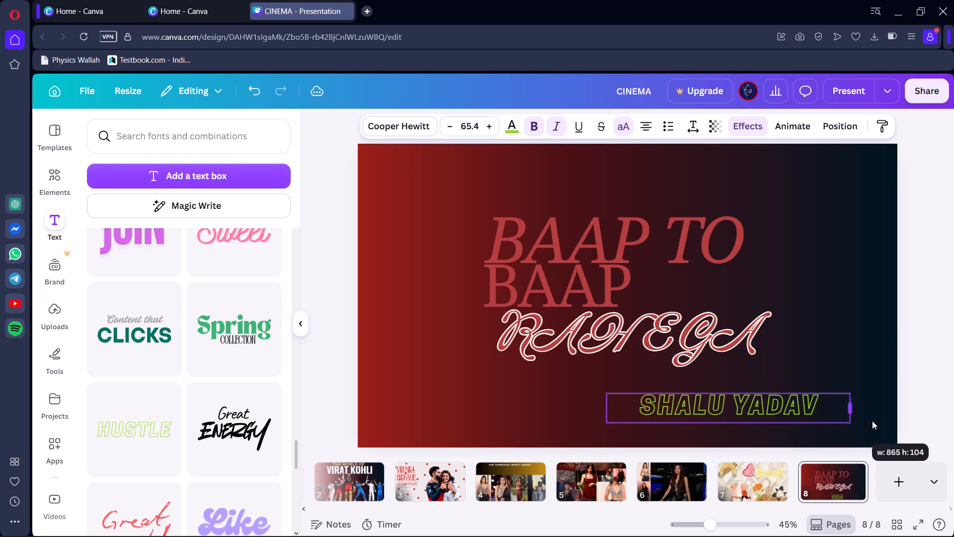
drag(872, 421, 859, 418)
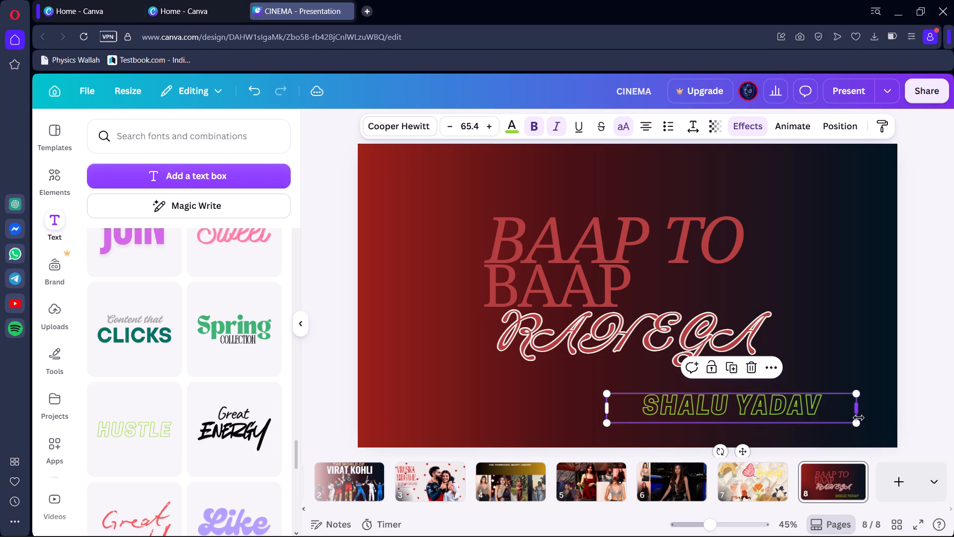
drag(859, 392, 743, 413)
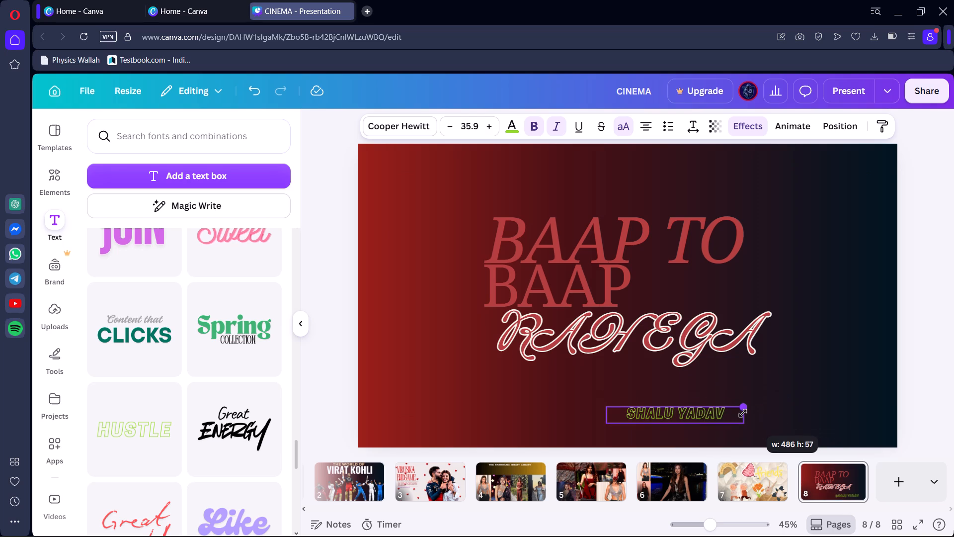
drag(743, 413, 764, 407)
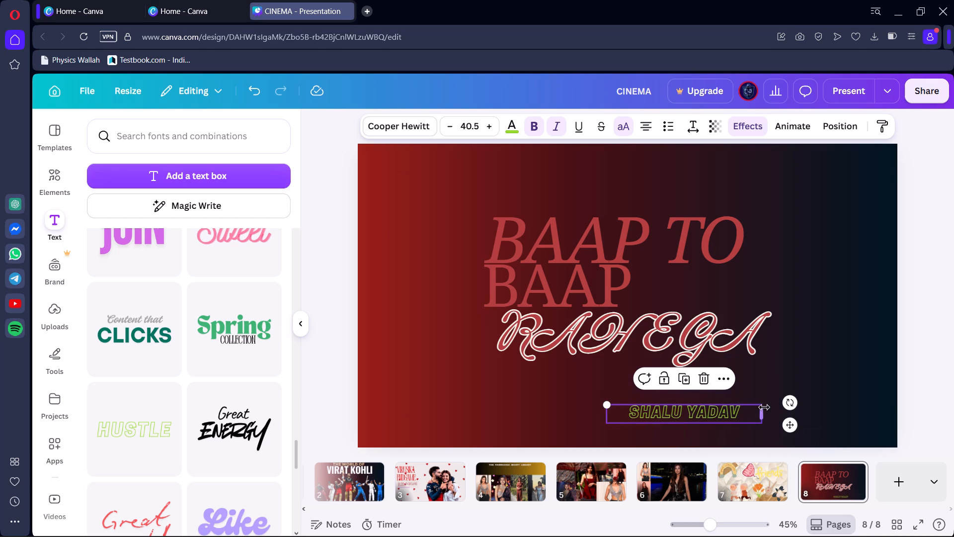
Move the small green name text into page 8's bottom-right corner.
drag(737, 417, 848, 434)
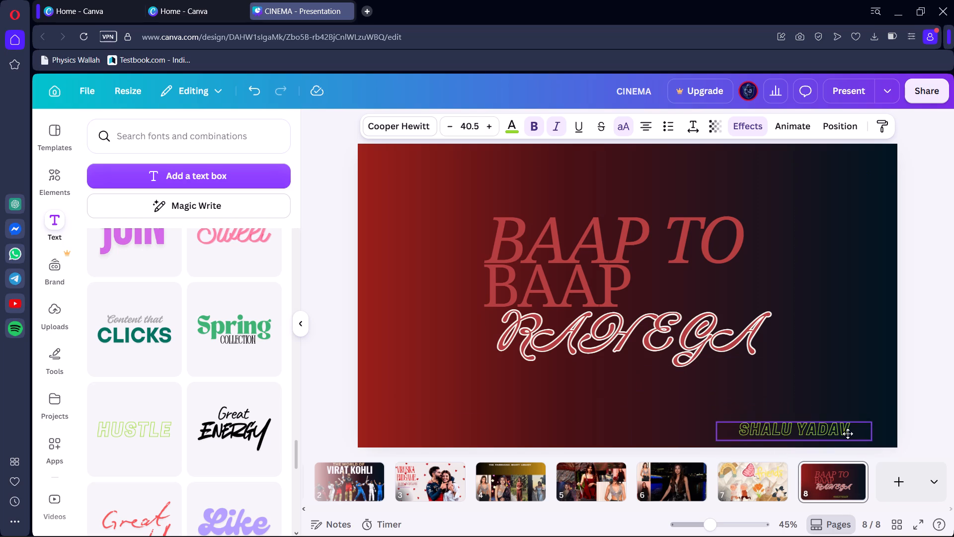
drag(848, 434, 855, 433)
click(593, 425)
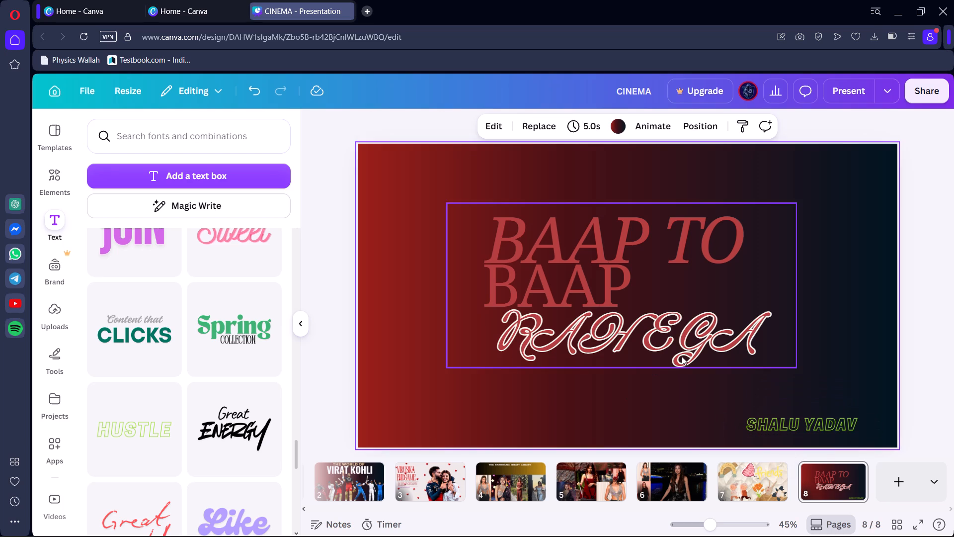
Add the "Fashion ICON" ready-made text design and place it, scaled down, in page 8's bottom-left corner.
scroll(167, 394, down, 3)
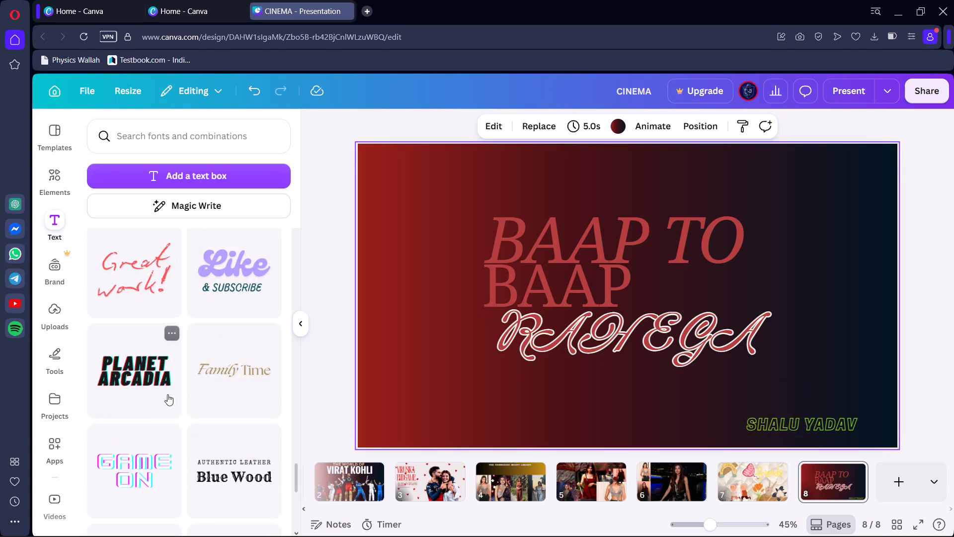
scroll(167, 394, down, 4)
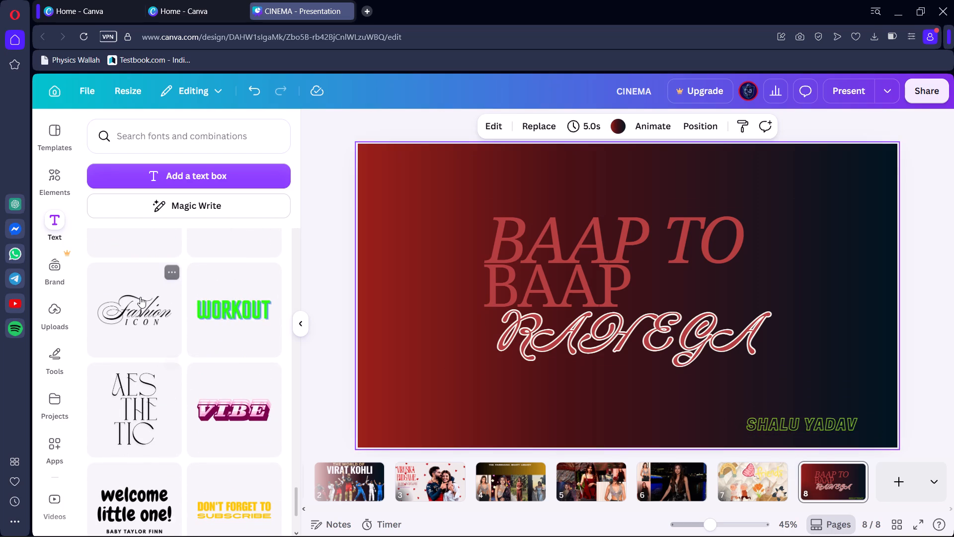
click(140, 297)
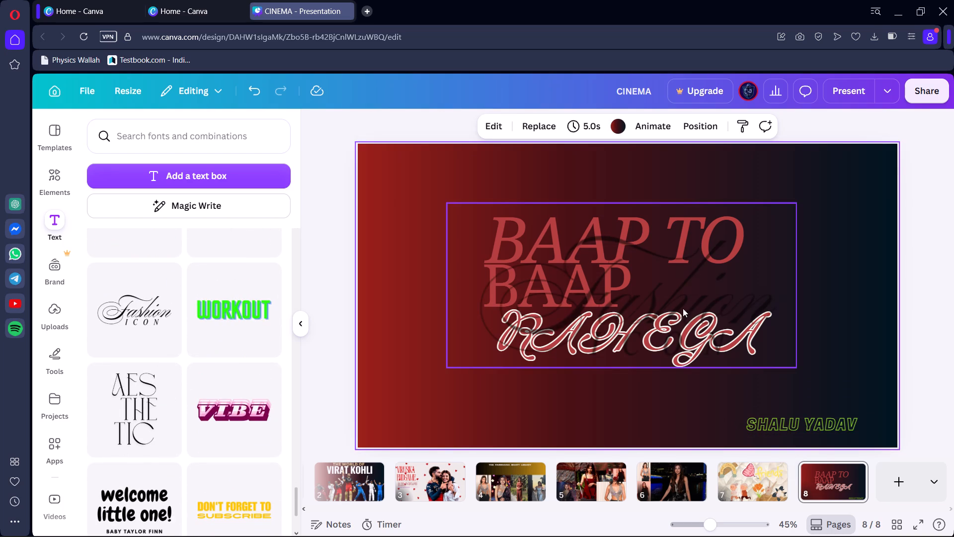
drag(702, 317, 598, 373)
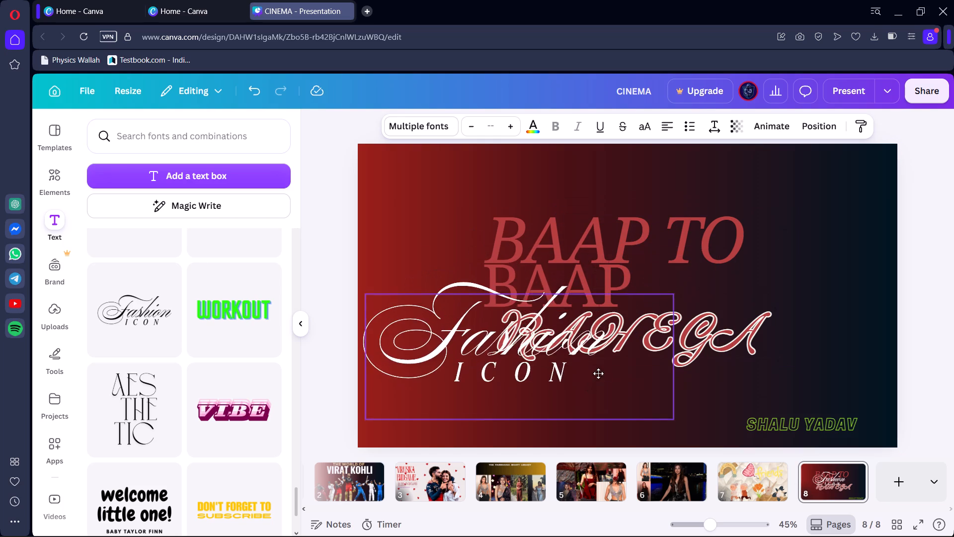
drag(598, 373, 584, 396)
drag(662, 311, 542, 390)
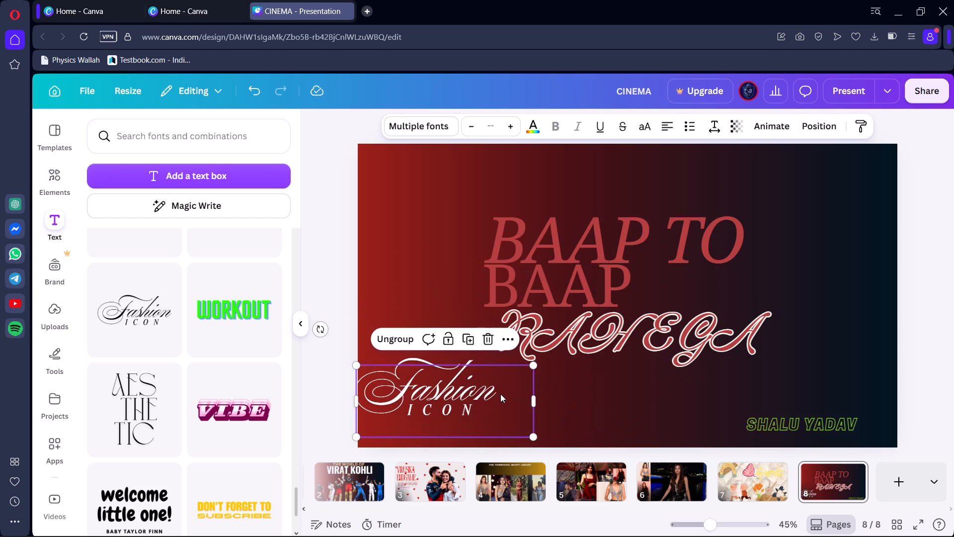
Replace the word "Fashion" in the script line of the new design with "yoyo honey".
double_click(500, 394)
key(BackSpace)
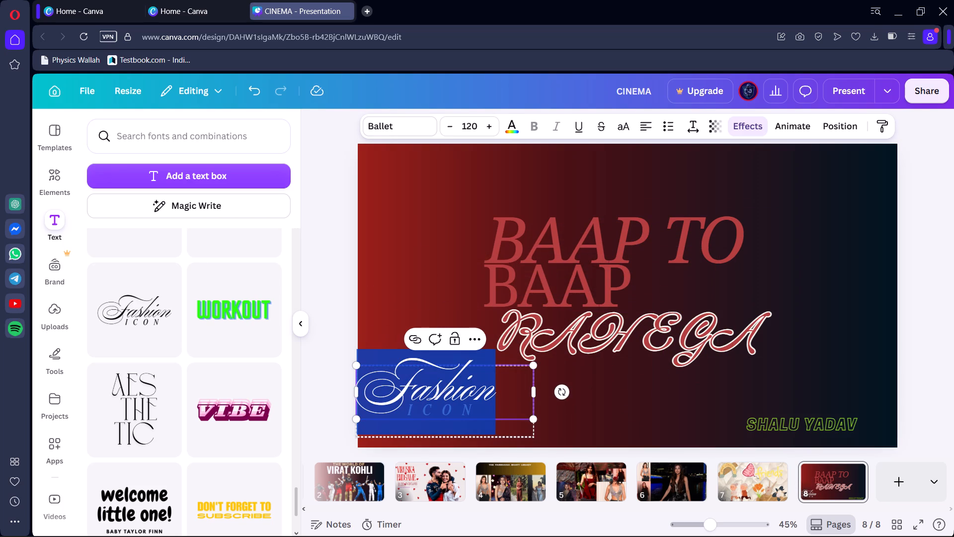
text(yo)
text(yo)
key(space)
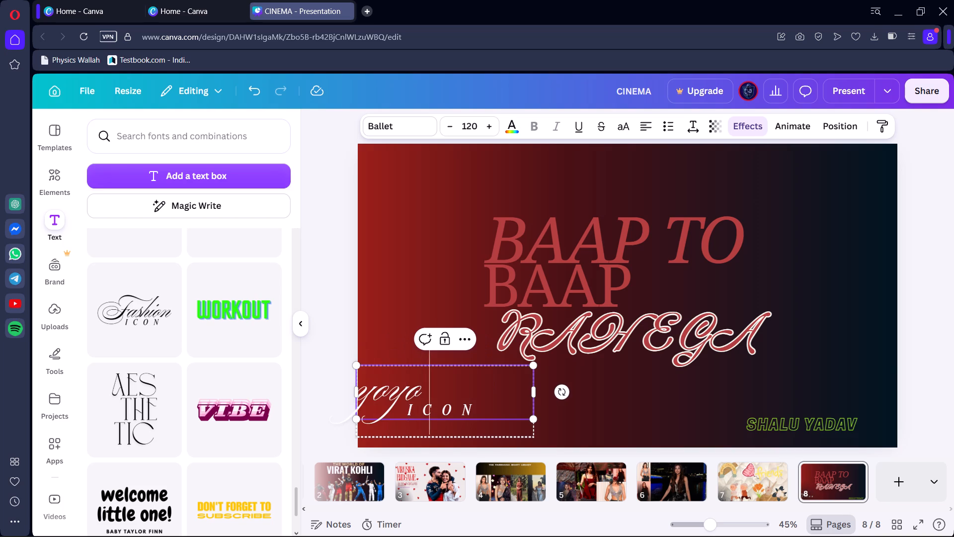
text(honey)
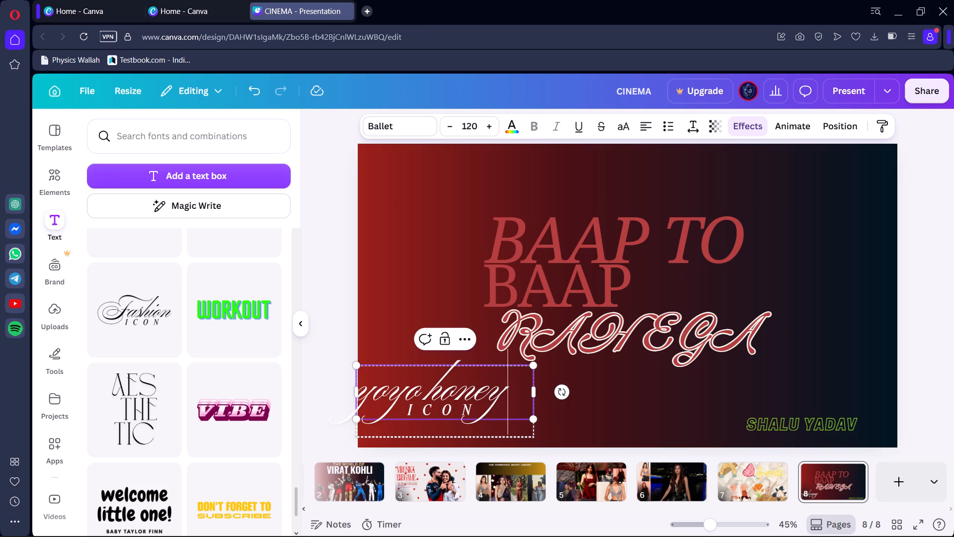
drag(502, 388, 503, 388)
drag(503, 388, 515, 387)
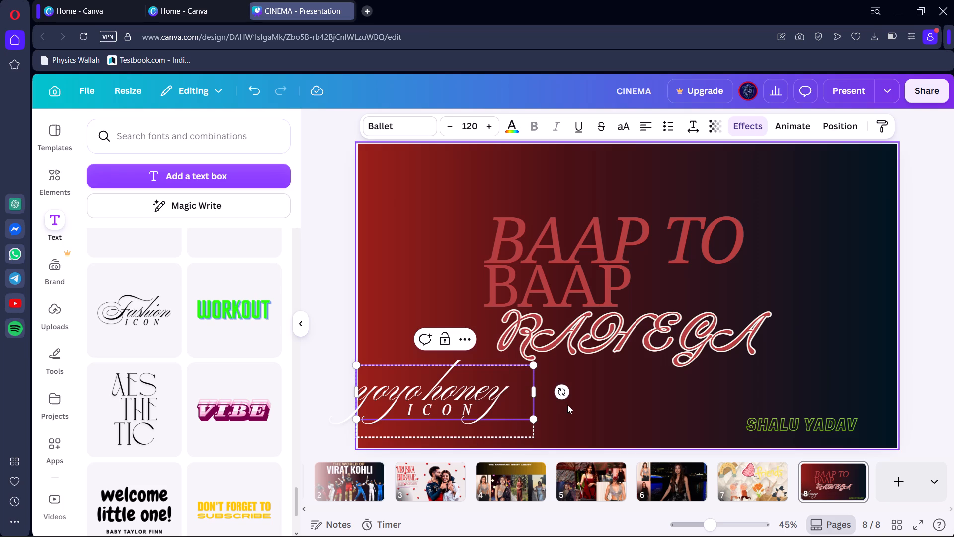
click(567, 405)
Shift the "yoyo honey ICON" group inward from page 8's left edge and shrink it to sit compactly near the bottom-left corner.
click(482, 384)
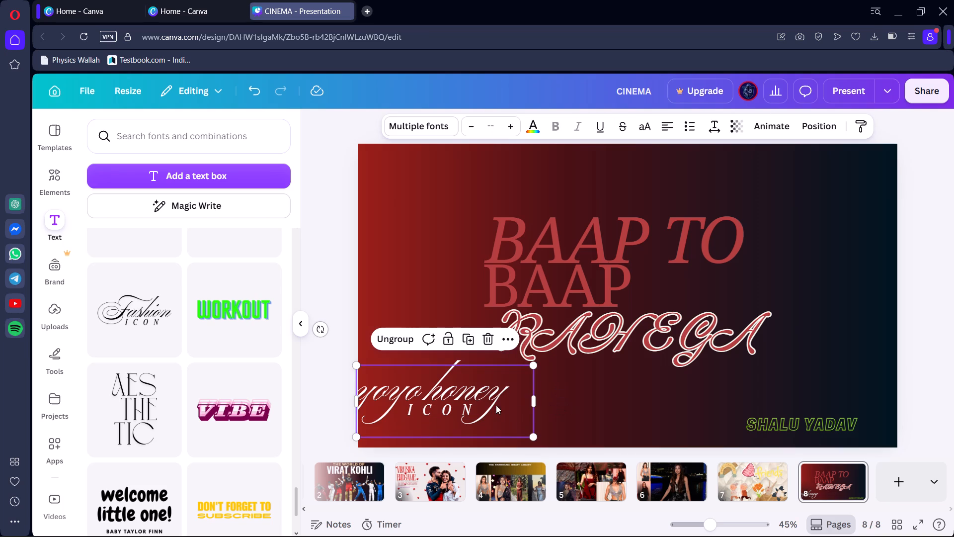
drag(505, 416, 529, 431)
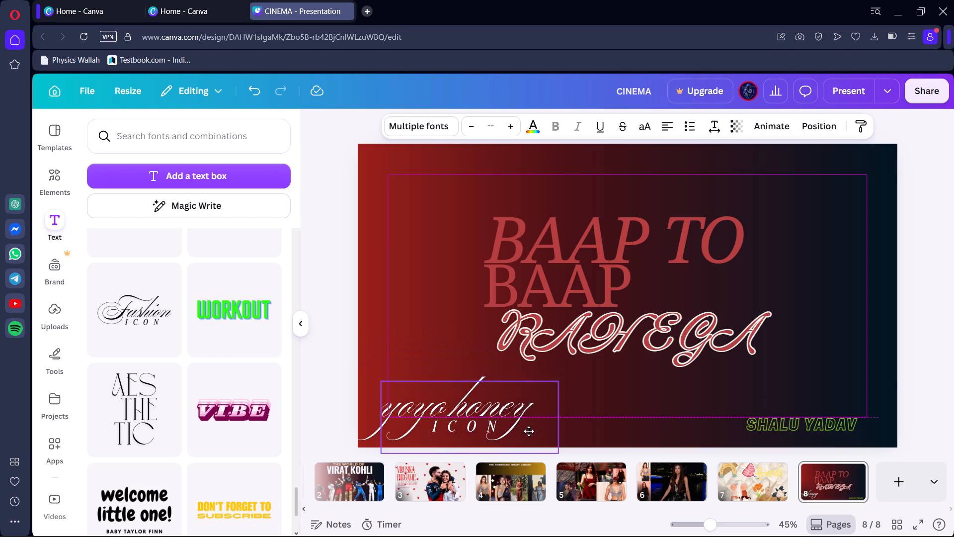
drag(529, 431, 538, 424)
drag(567, 374, 561, 375)
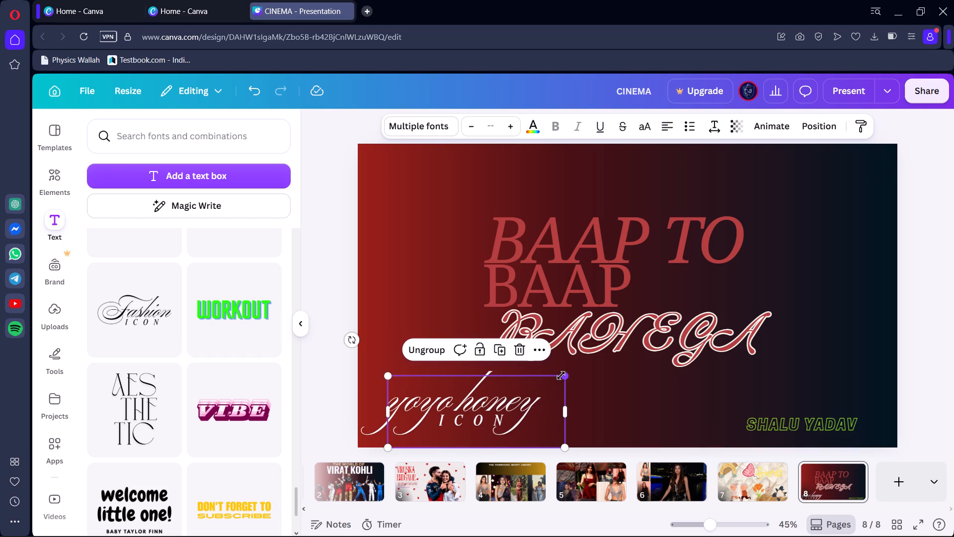
drag(561, 375, 509, 395)
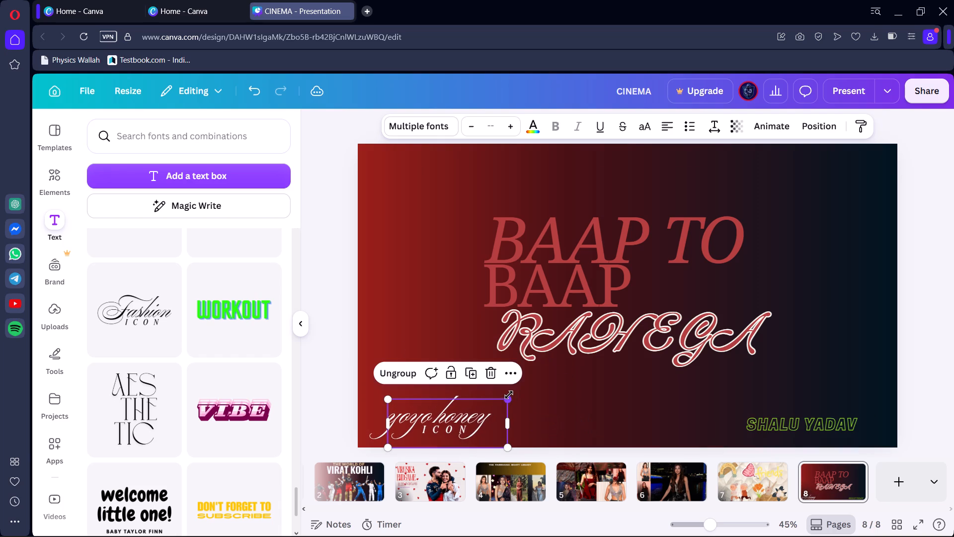
Try several text colours on the "yoyo honey ICON" group on page 8 and settle on the default solid green.
click(535, 124)
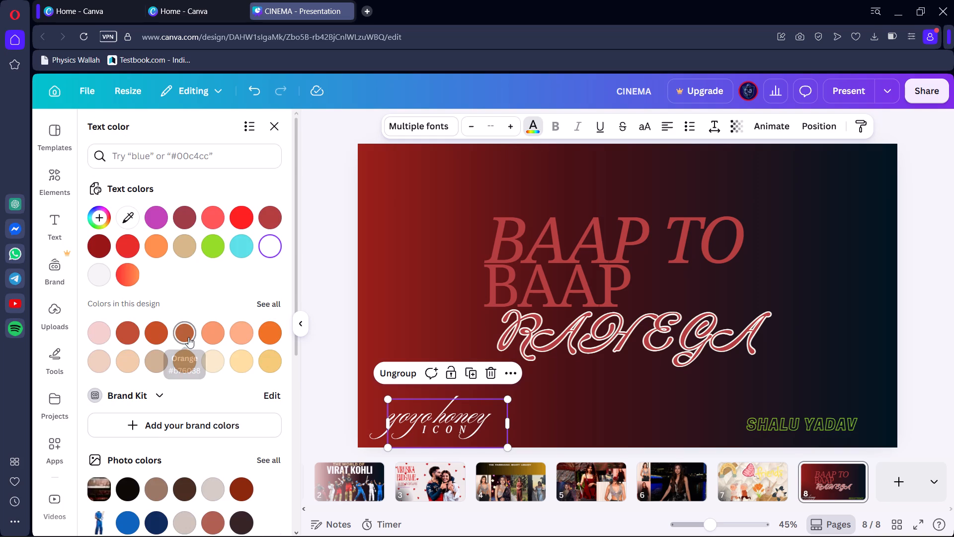
click(188, 337)
scroll(188, 337, down, 2)
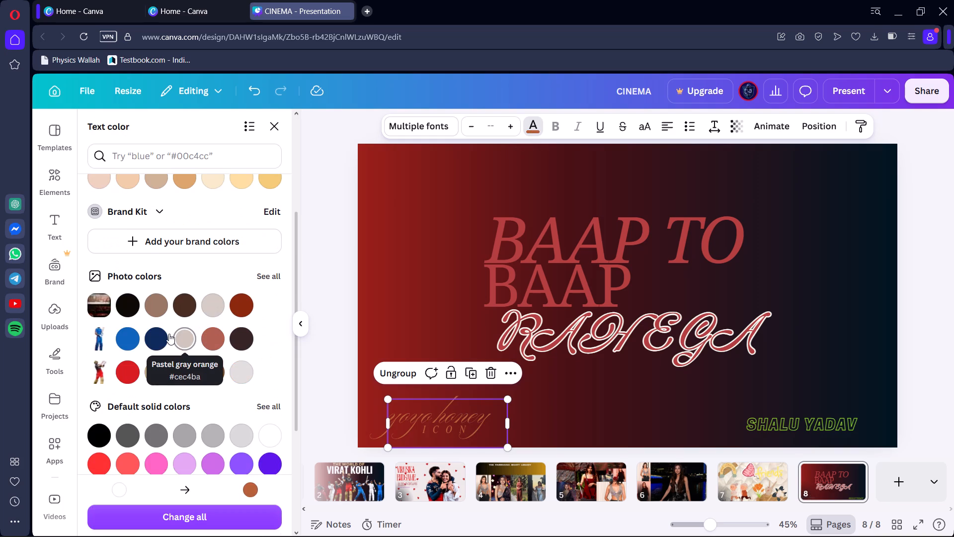
click(159, 332)
scroll(159, 332, down, 2)
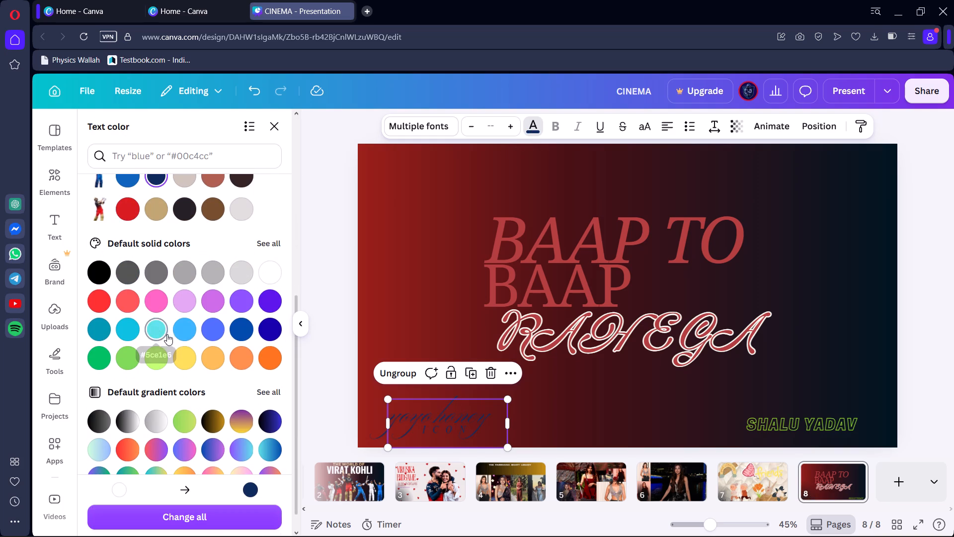
click(242, 330)
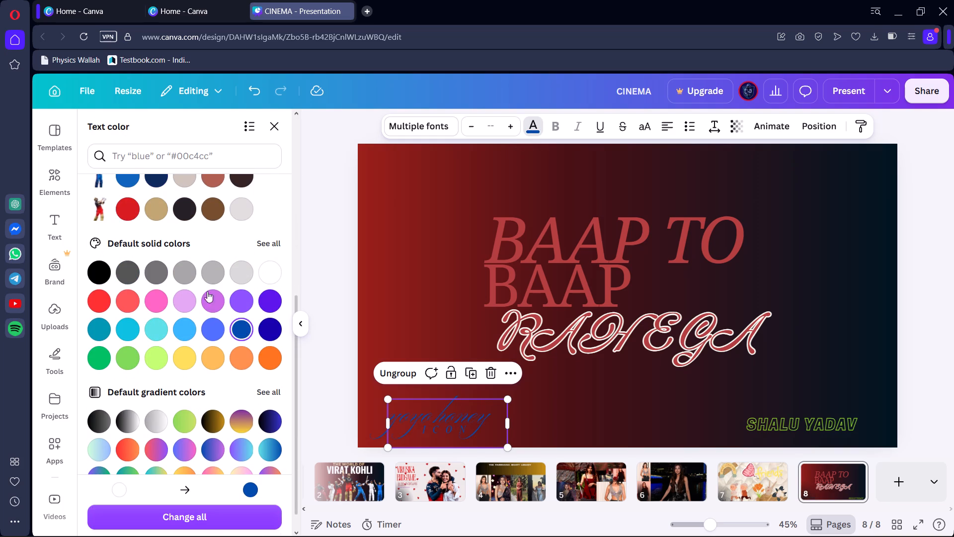
click(208, 298)
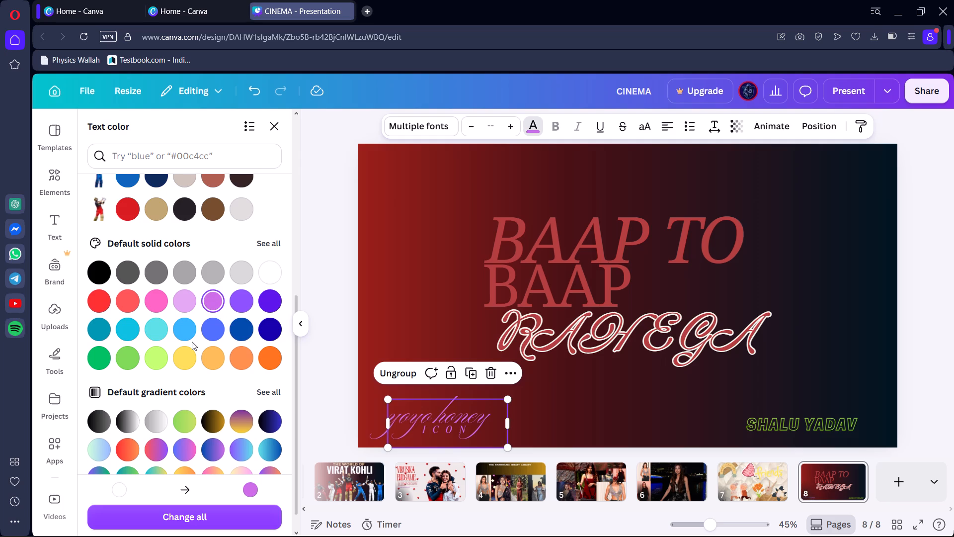
scroll(192, 342, down, 1)
click(213, 398)
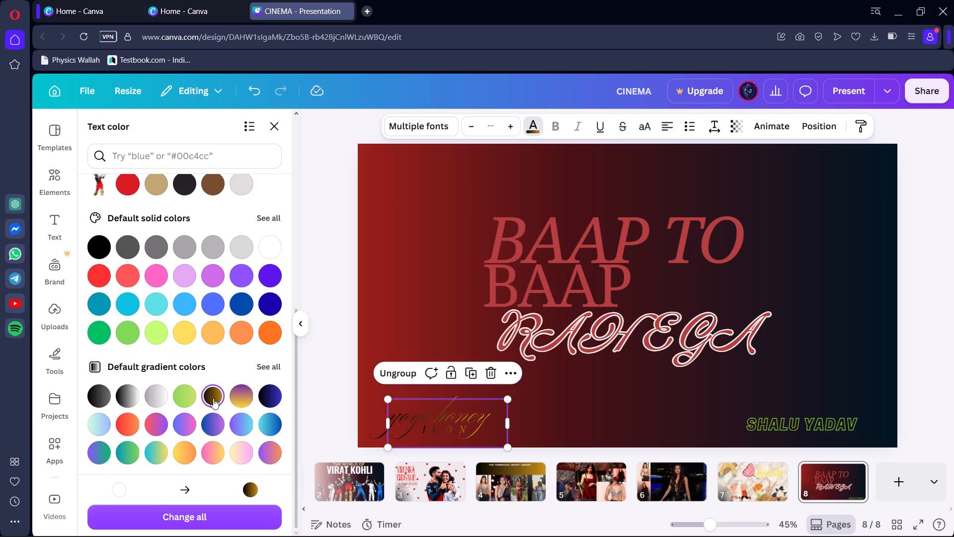
click(126, 278)
click(103, 335)
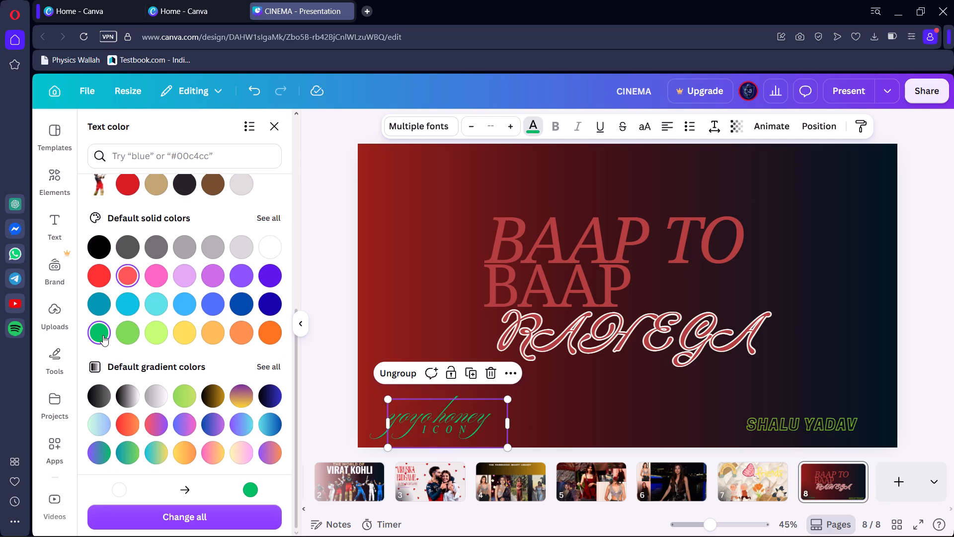
click(427, 238)
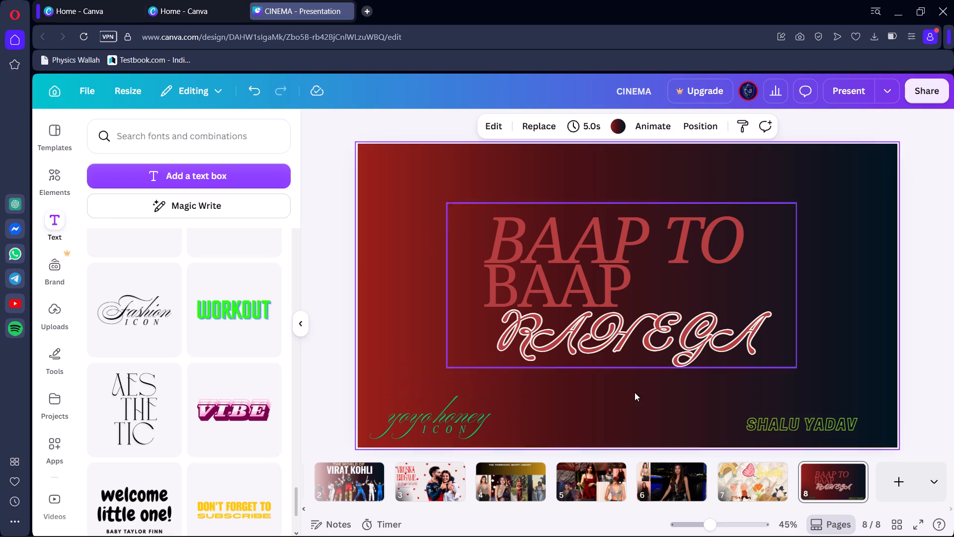
Add page 9 after page 8 and insert the "AESTHETIC" ready-made text design on it.
scroll(782, 482, left, 3)
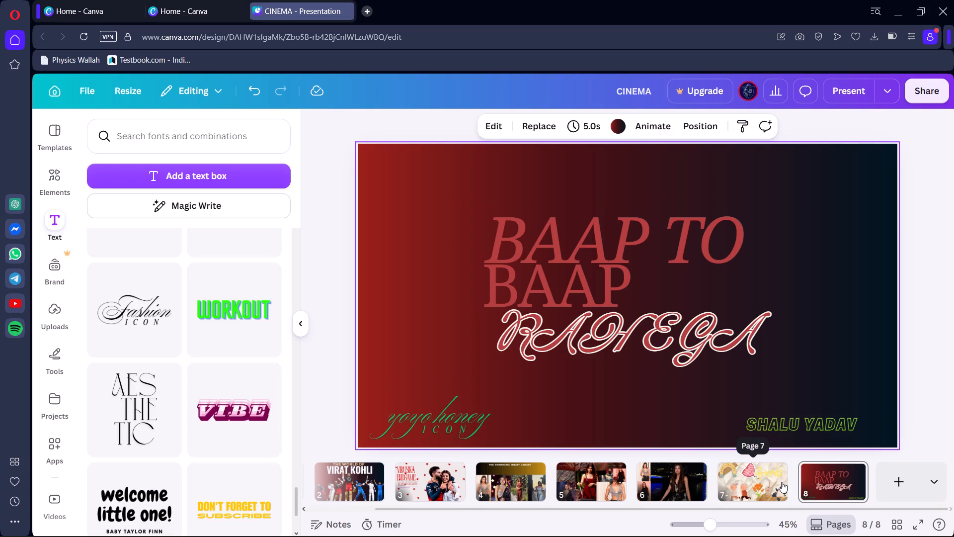
click(888, 478)
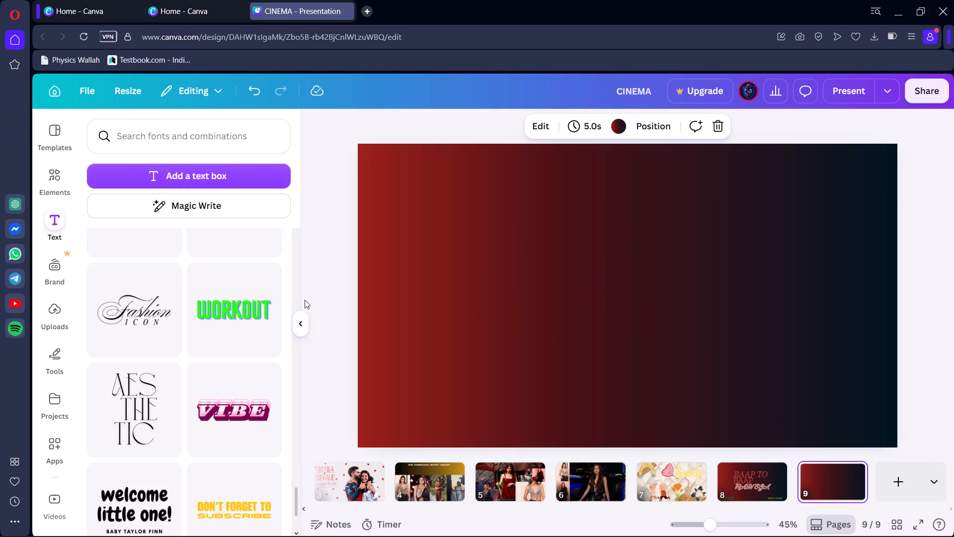
scroll(206, 388, down, 1)
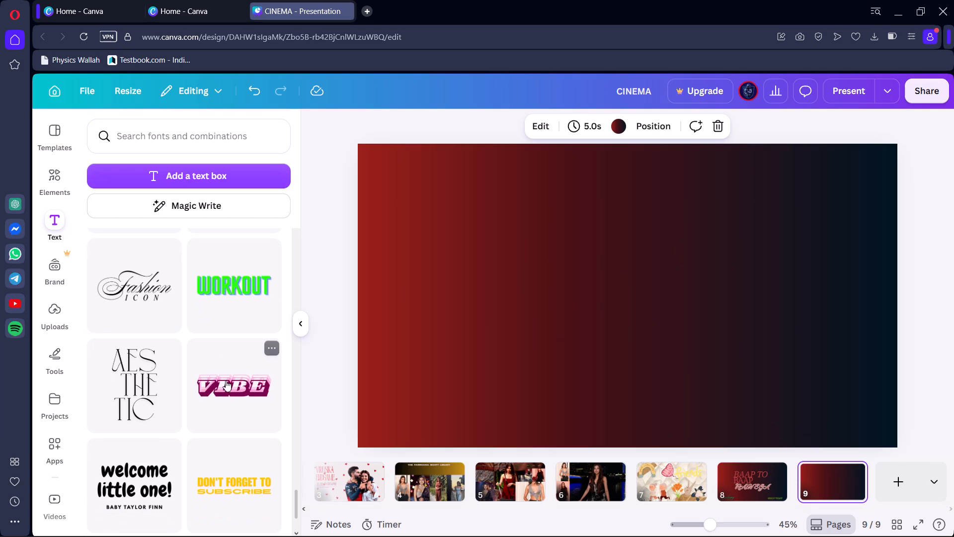
click(131, 384)
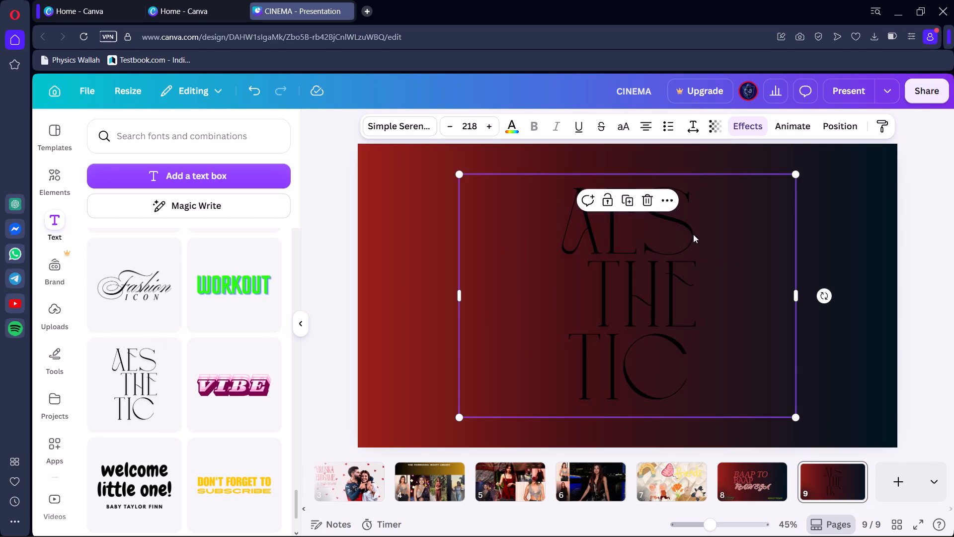
Replace the "AESTHETIC" wording with "jhuk ke rehna padega", one word per line.
click(704, 225)
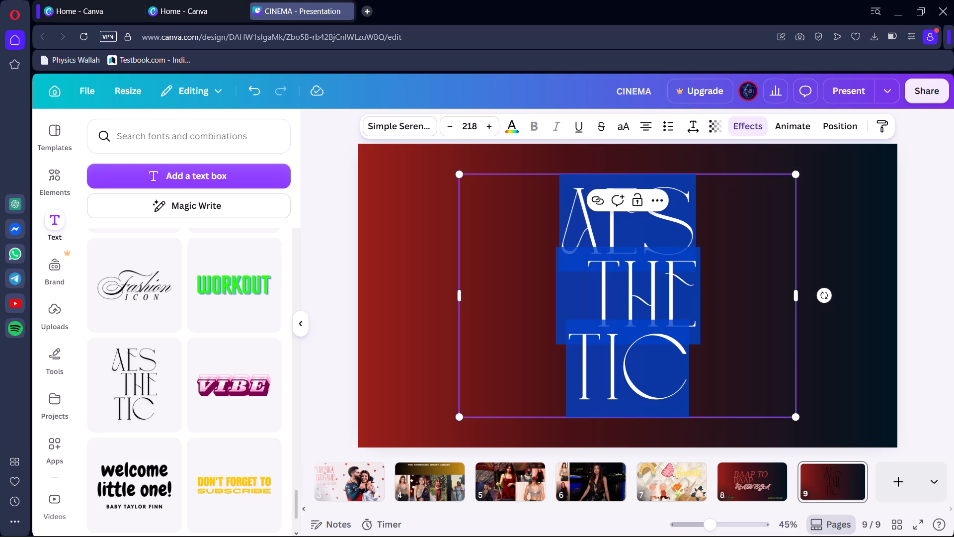
key(BackSpace)
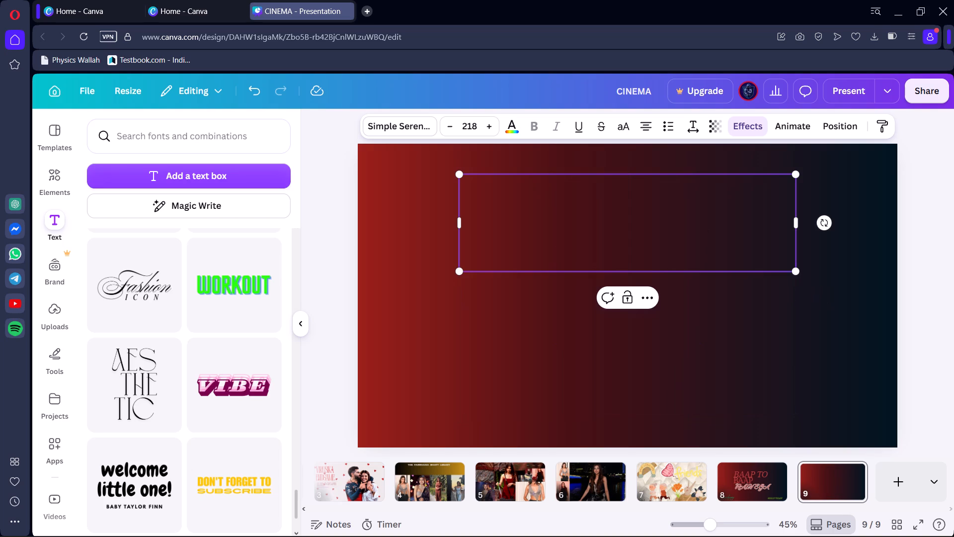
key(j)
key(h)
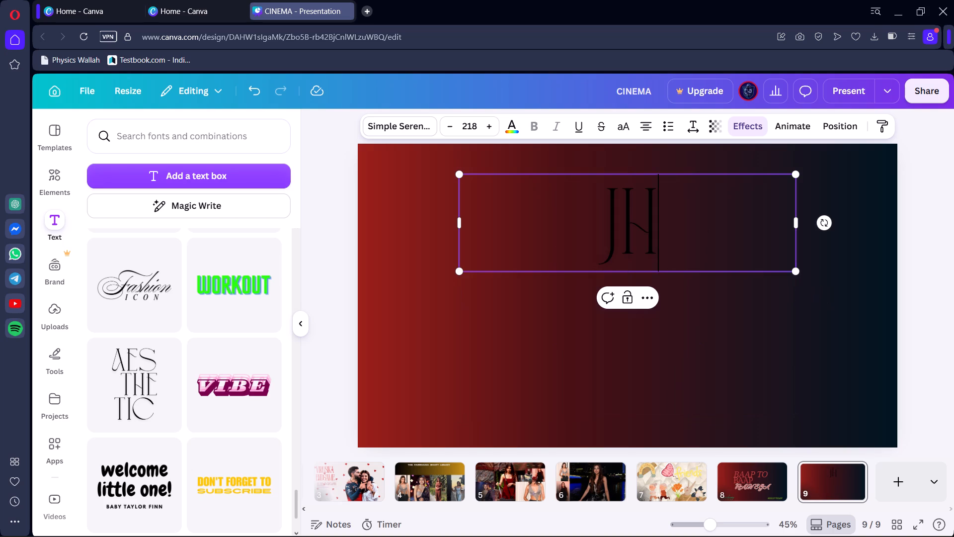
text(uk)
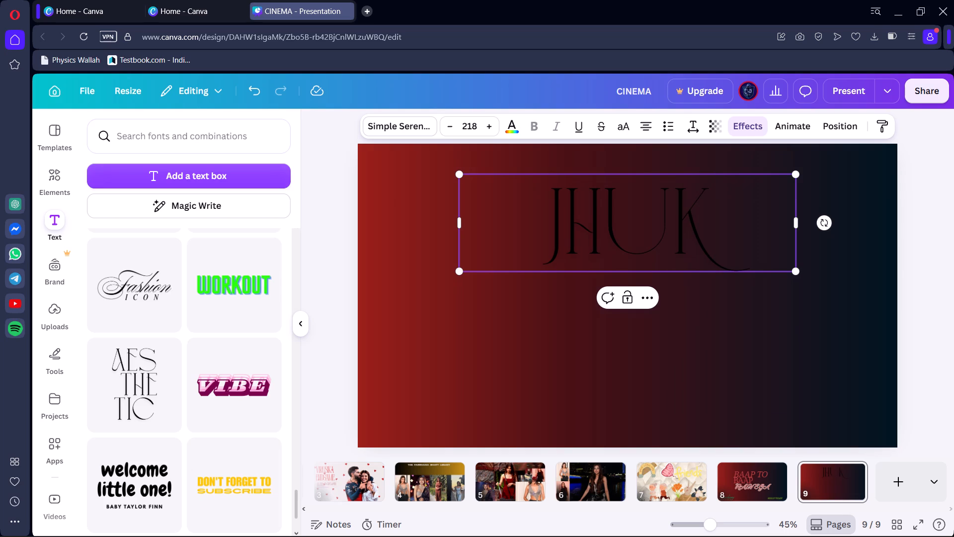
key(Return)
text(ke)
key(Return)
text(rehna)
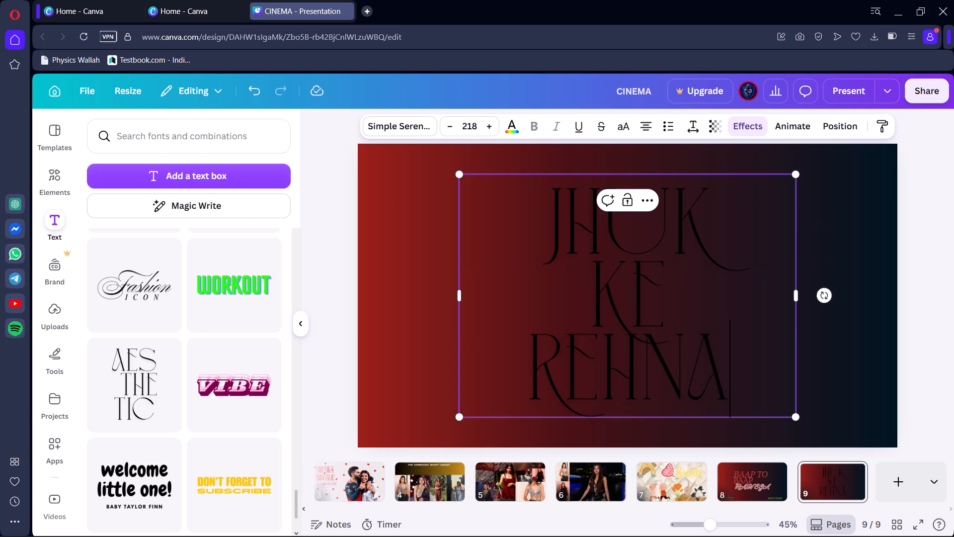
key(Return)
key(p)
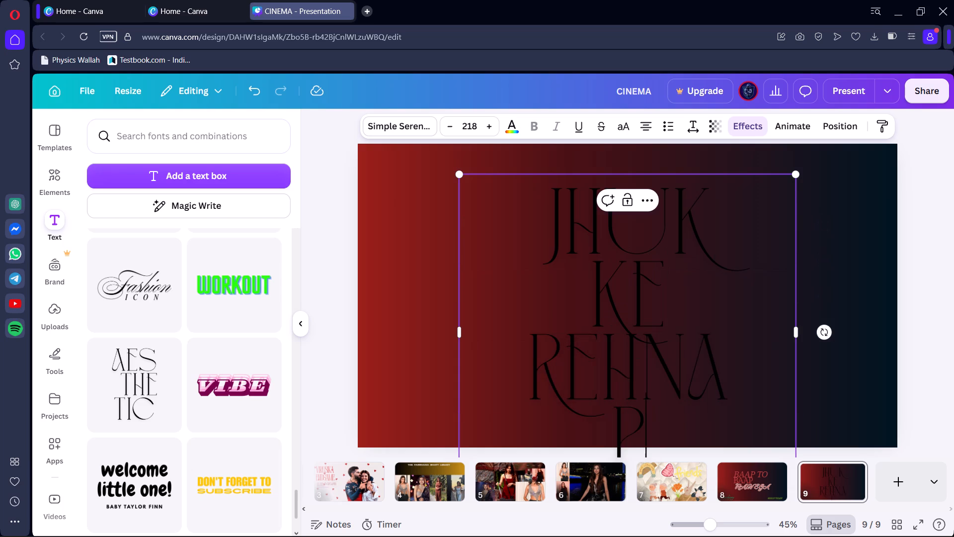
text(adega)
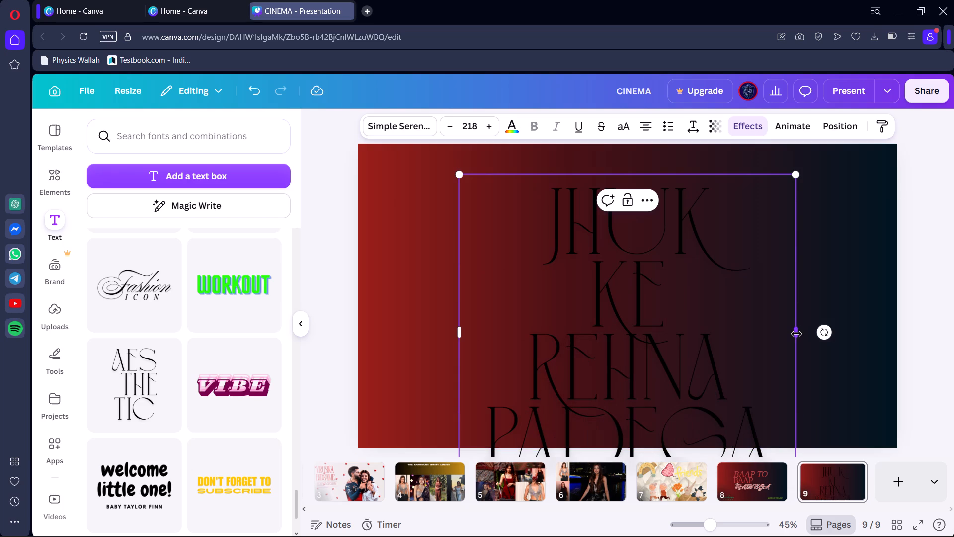
Resize the "JHUK KE REHNA PADEGA" text to about font size 197 and place it near the middle of page 9, filling most of its height.
drag(795, 173, 666, 296)
drag(655, 350, 656, 342)
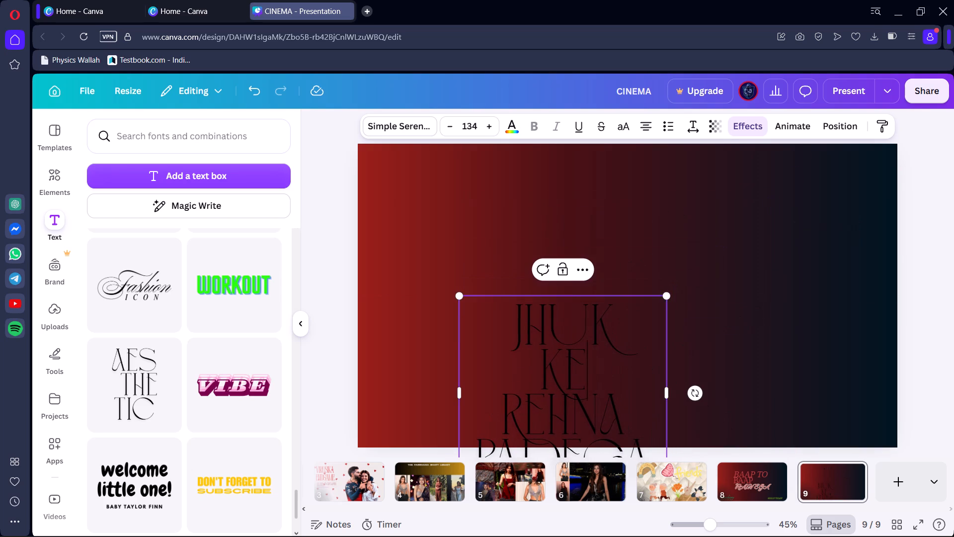
drag(656, 342, 699, 310)
click(699, 310)
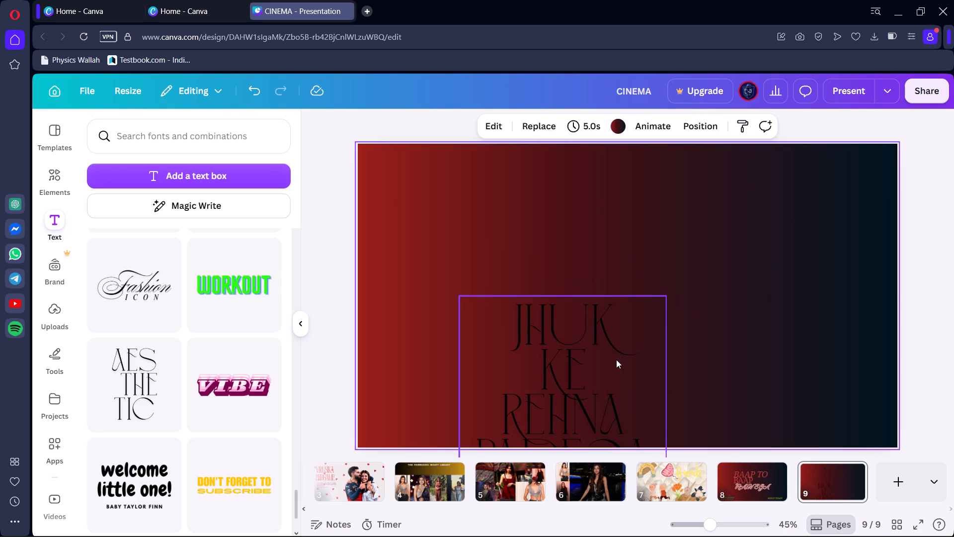
click(616, 359)
drag(616, 359, 670, 262)
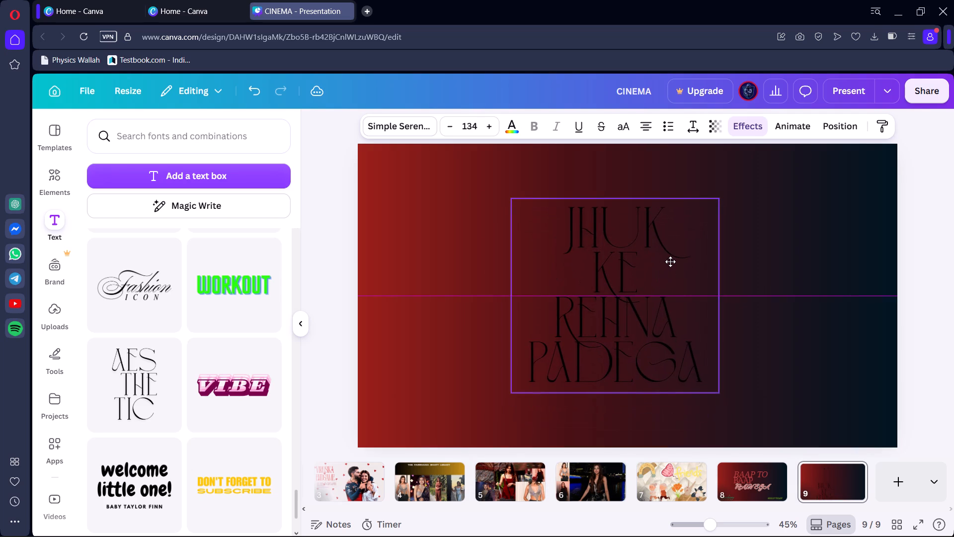
drag(670, 262, 672, 259)
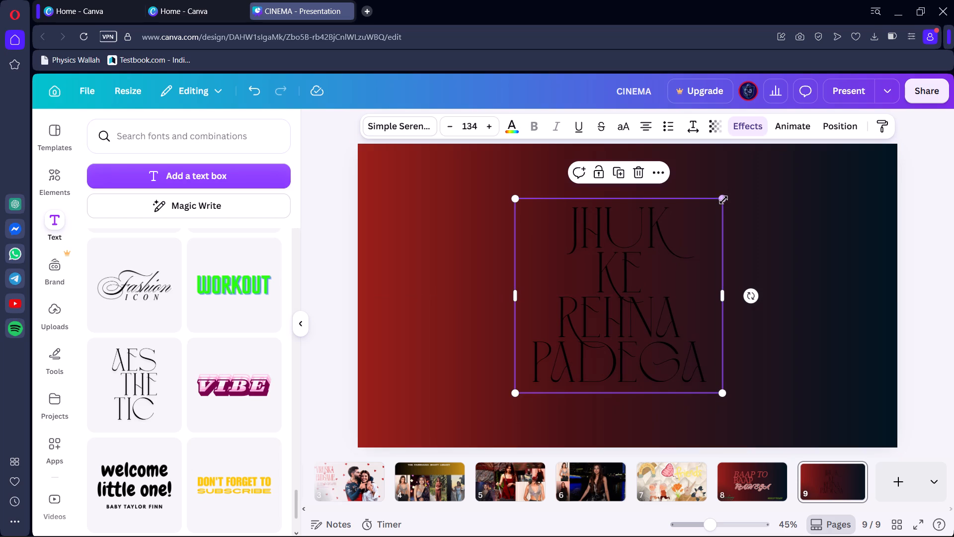
drag(722, 200, 766, 145)
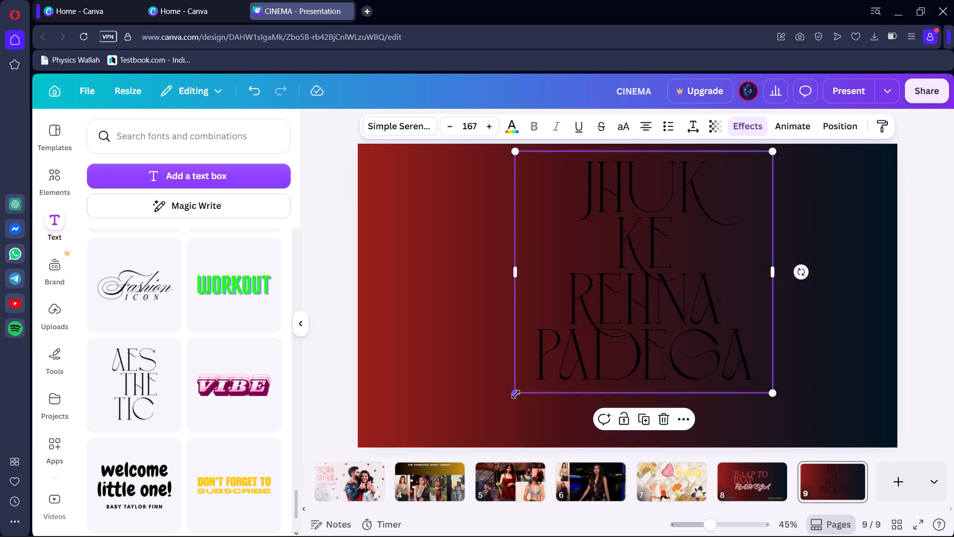
drag(516, 394, 476, 444)
Change the colour of the "JHUK KE REHNA PADEGA" text to white.
click(513, 130)
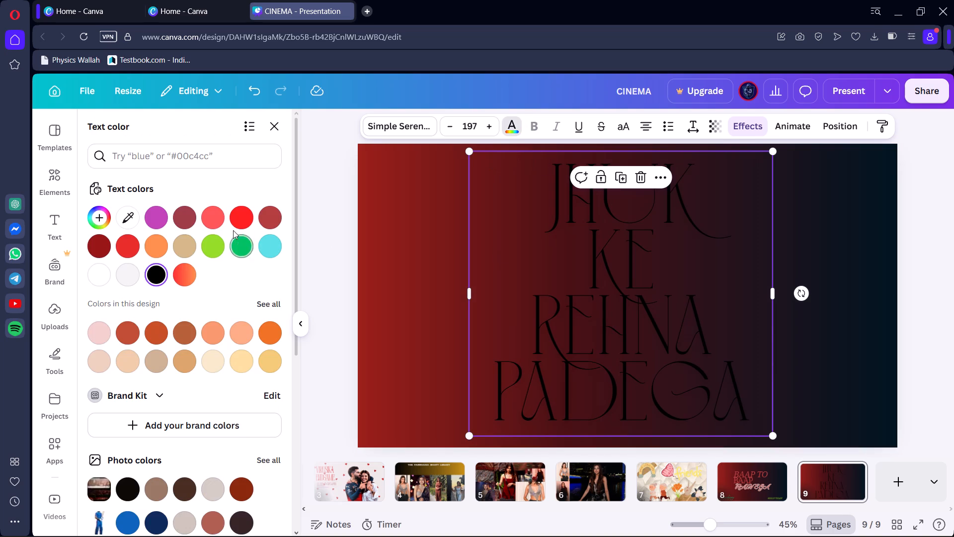
scroll(194, 303, down, 1)
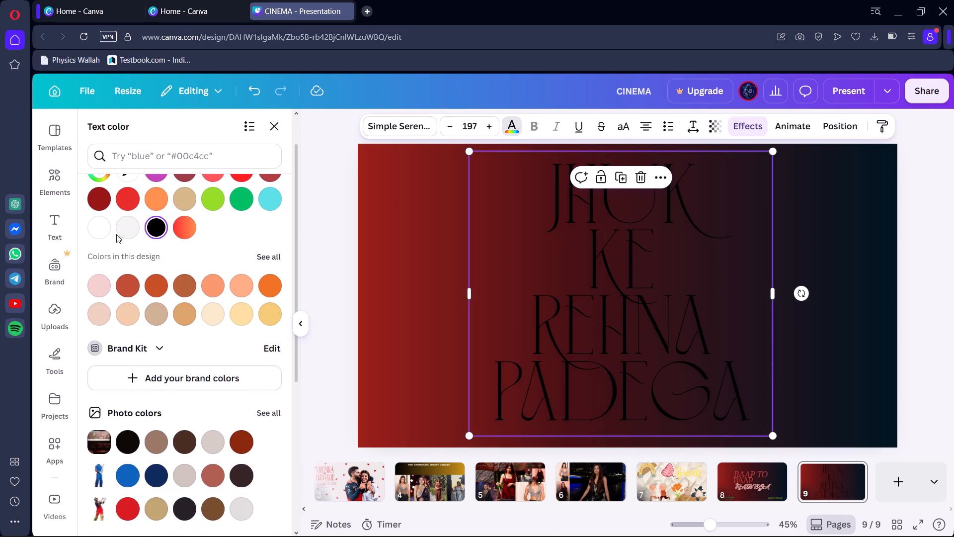
click(97, 227)
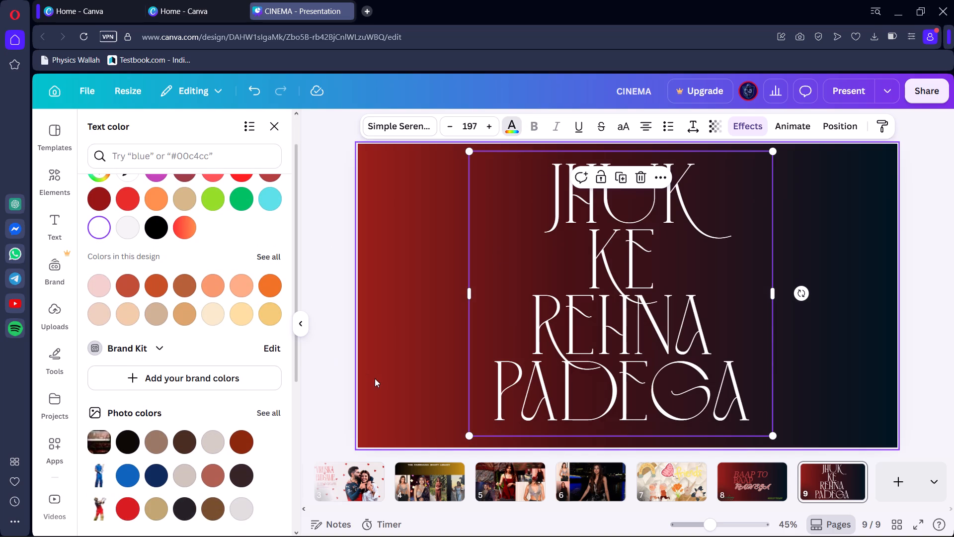
click(400, 332)
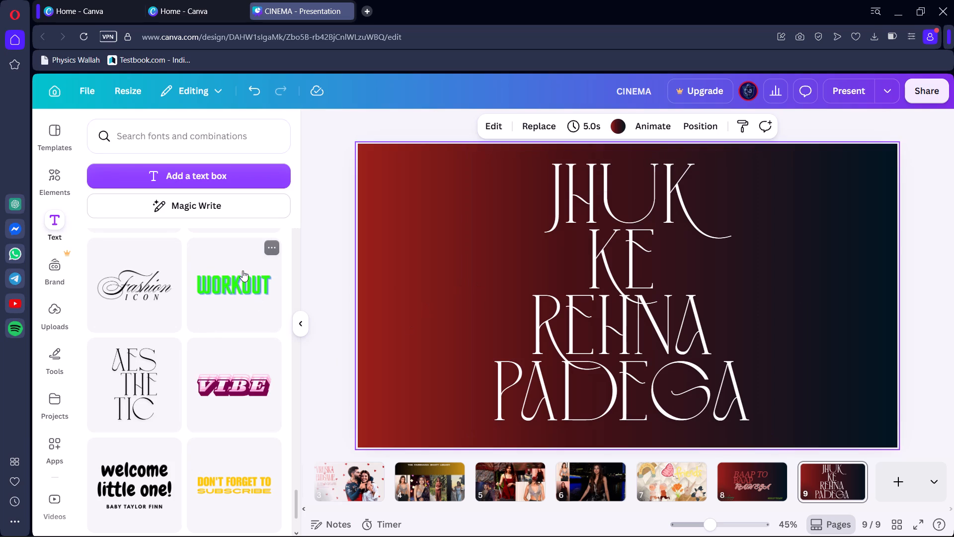
Browse the ready-made text designs for another one to use on page 9.
scroll(242, 270, down, 3)
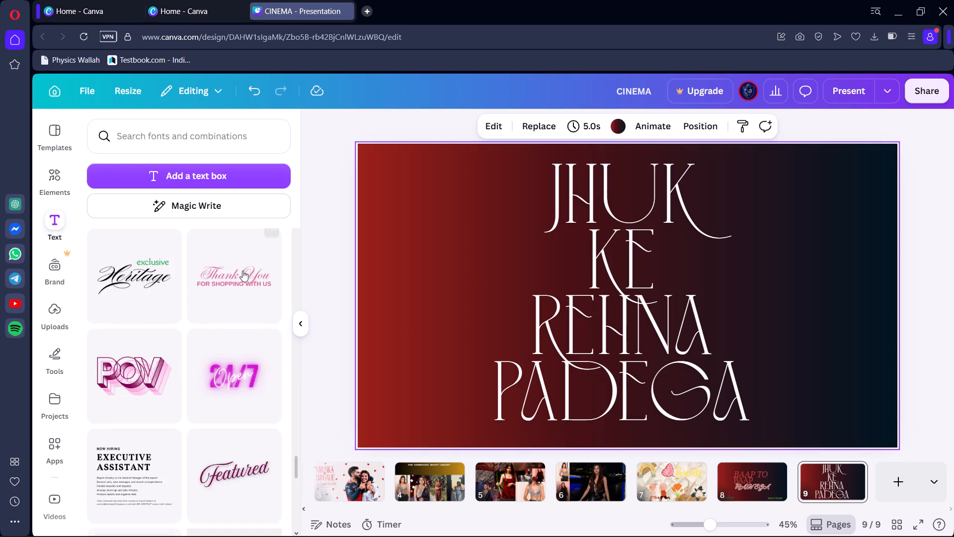
scroll(242, 270, down, 1)
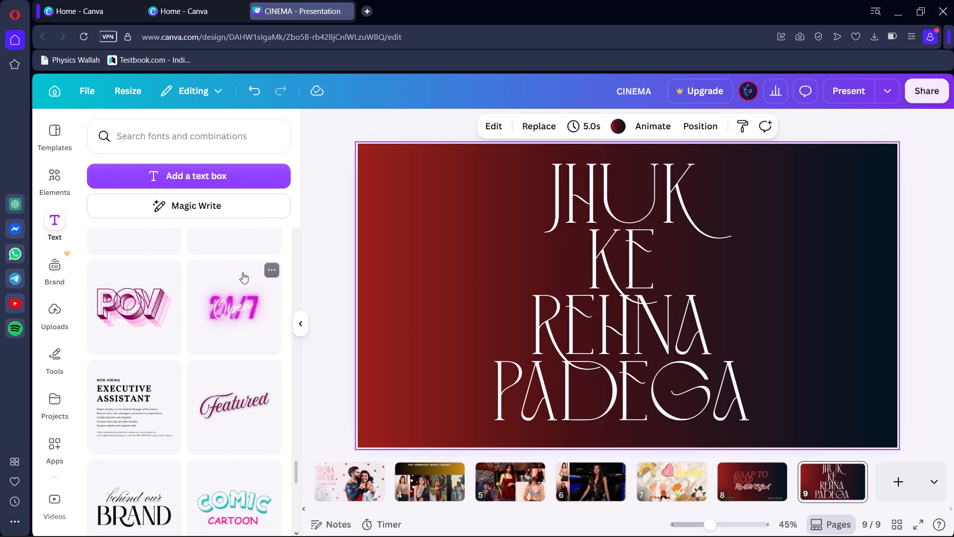
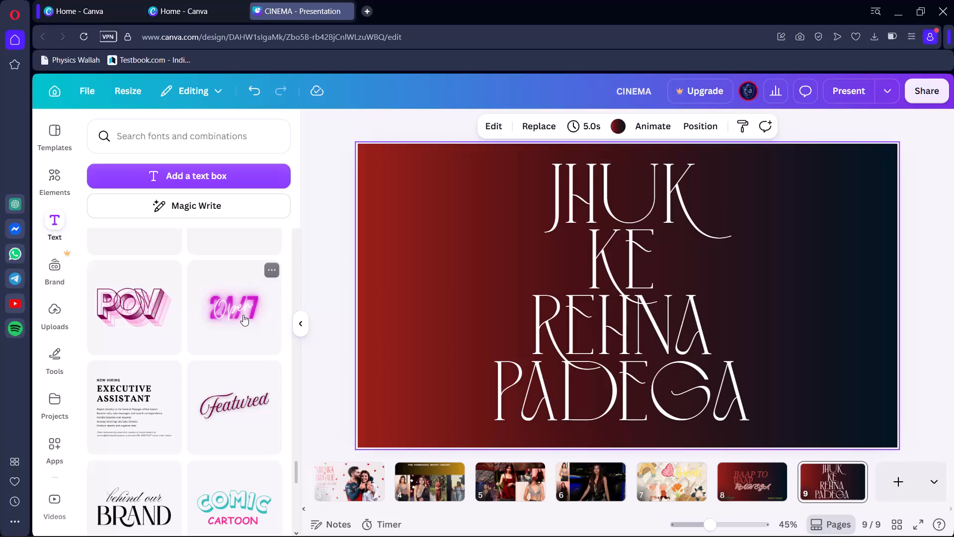
Add the pink neon "24/7 Open" text design to page 9, shrunk to about a quarter of the page width in its upper-left corner.
click(243, 315)
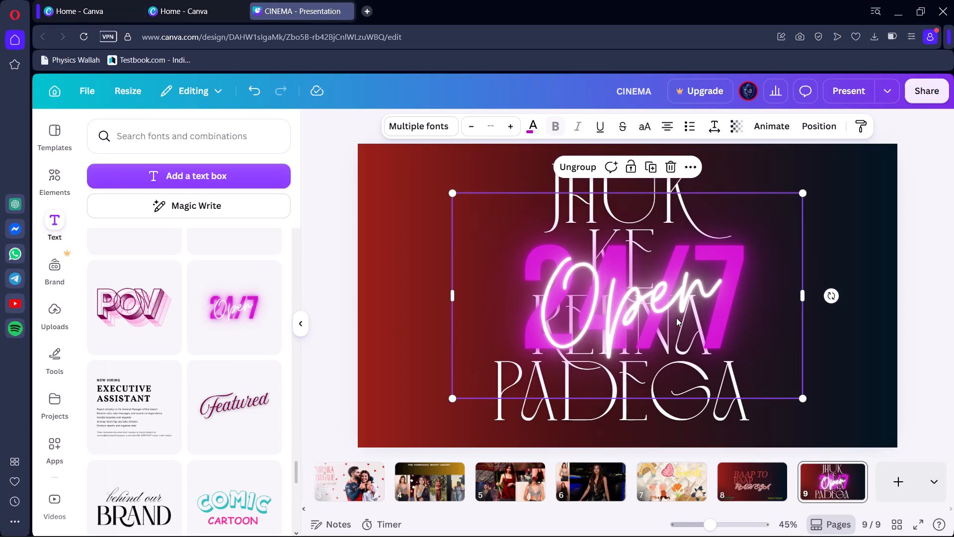
drag(705, 346, 499, 281)
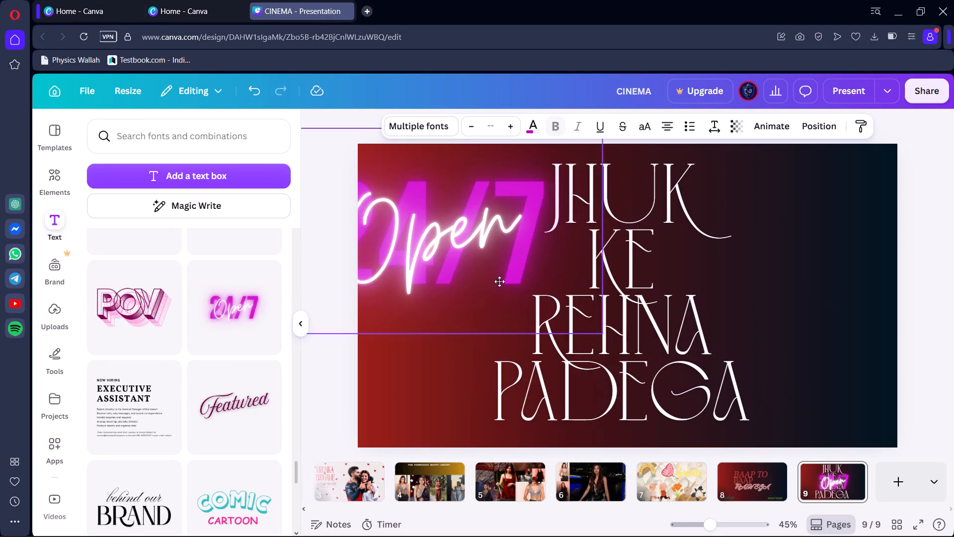
drag(499, 281, 506, 284)
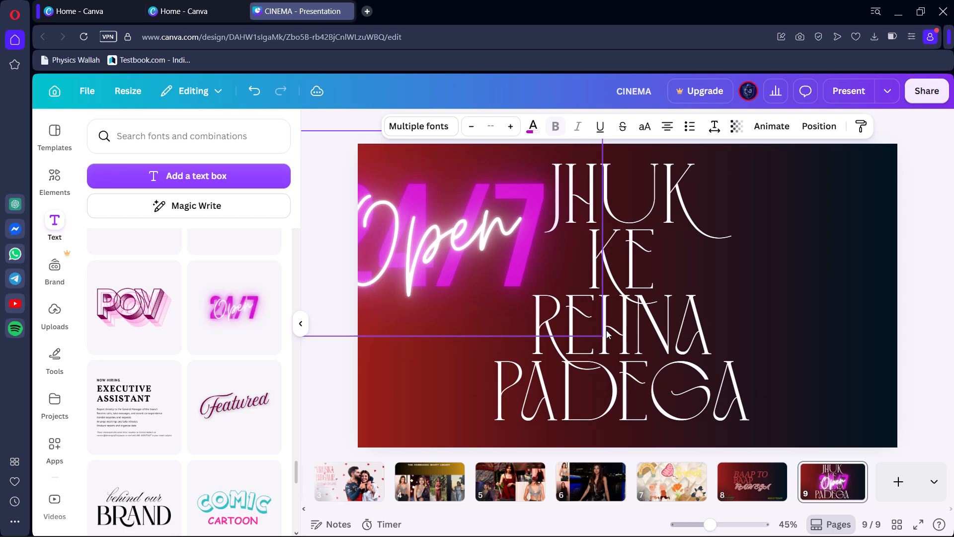
drag(606, 337, 466, 278)
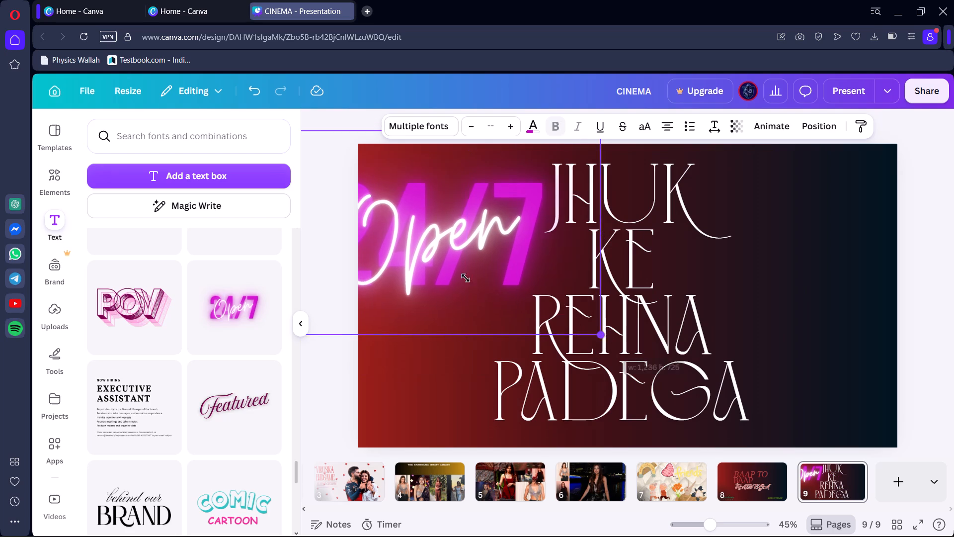
drag(466, 278, 458, 273)
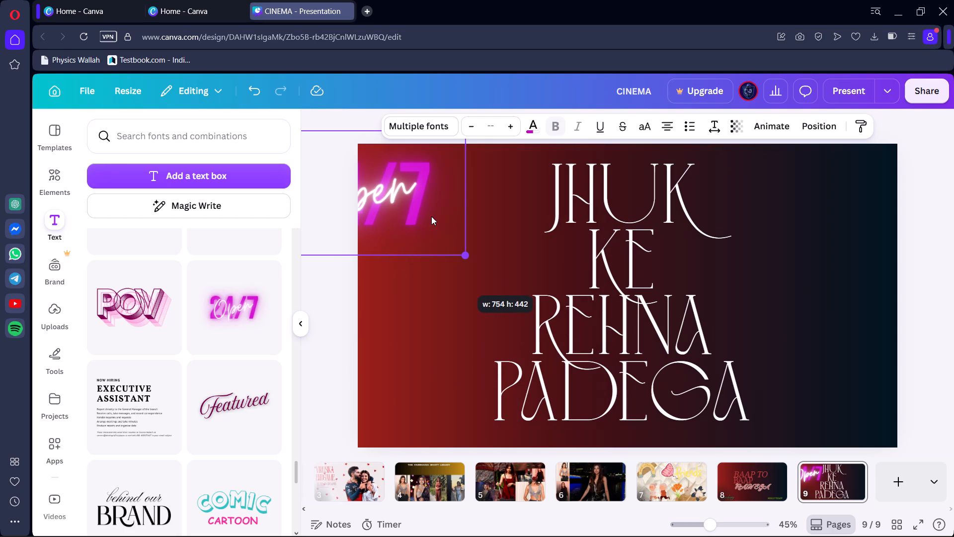
drag(431, 216, 506, 216)
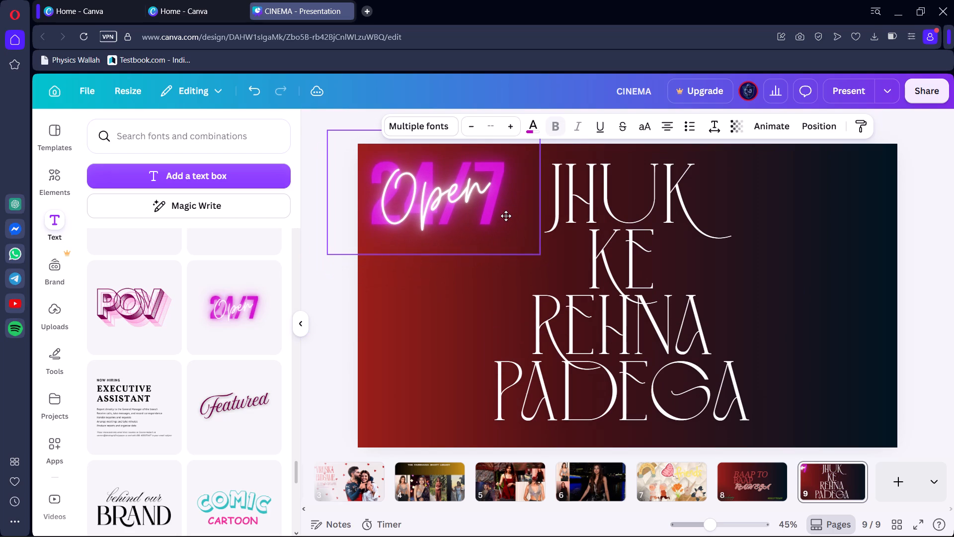
drag(506, 216, 503, 208)
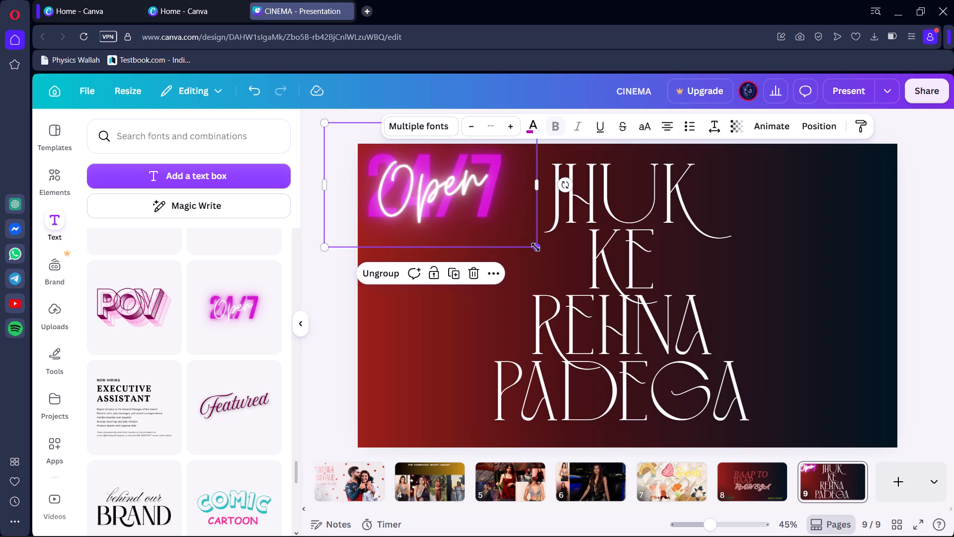
drag(536, 247, 499, 213)
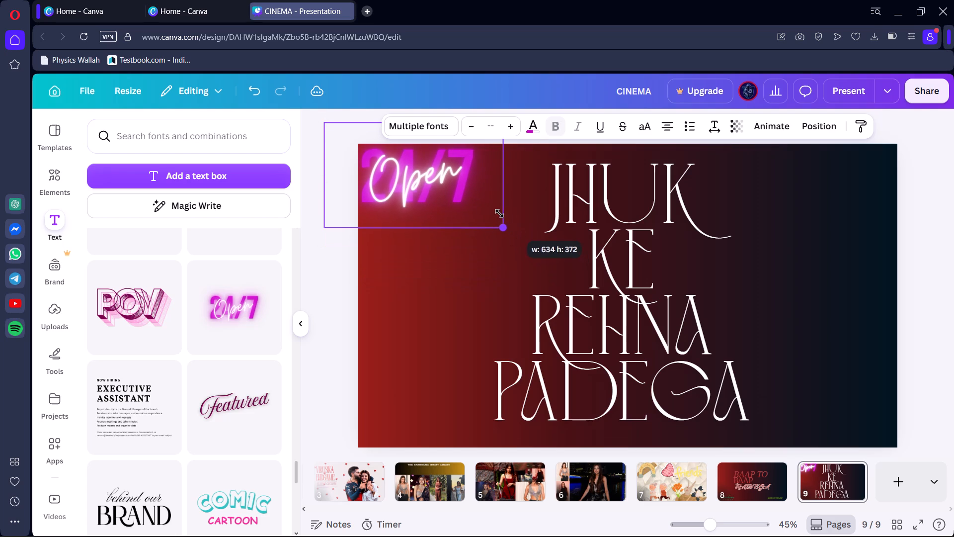
drag(499, 213, 494, 208)
drag(457, 193, 468, 199)
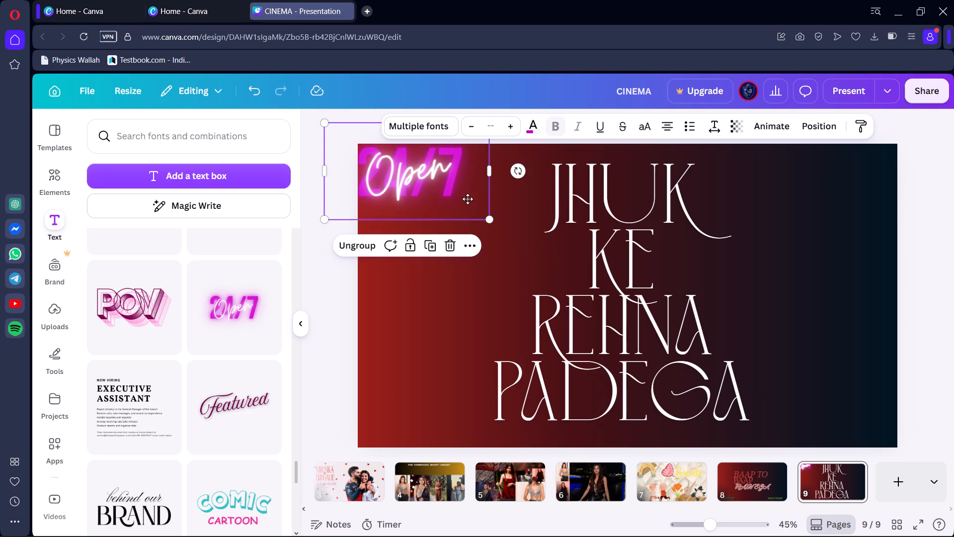
drag(468, 199, 474, 203)
drag(504, 229, 478, 207)
Replace the word "Open" in the neon "24/7" design with "follow".
click(440, 170)
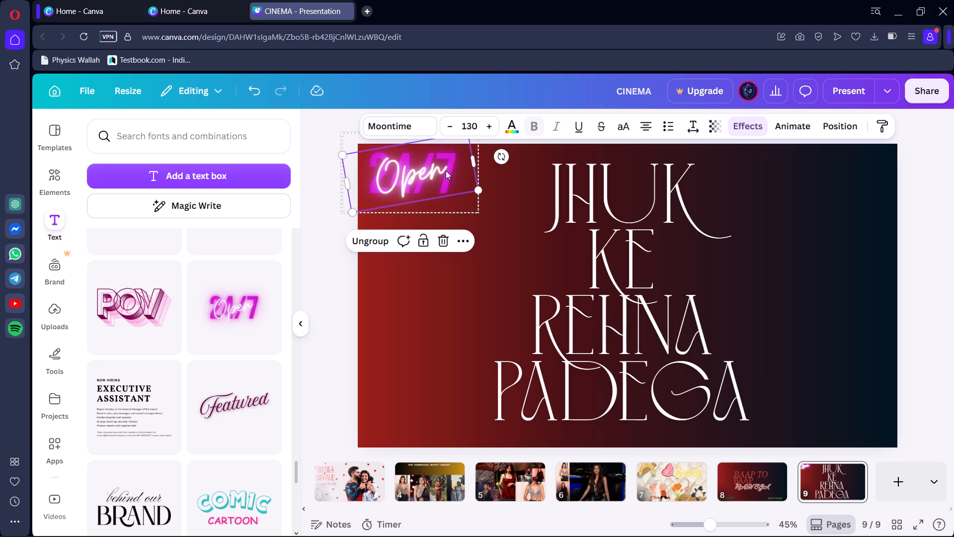
double_click(446, 171)
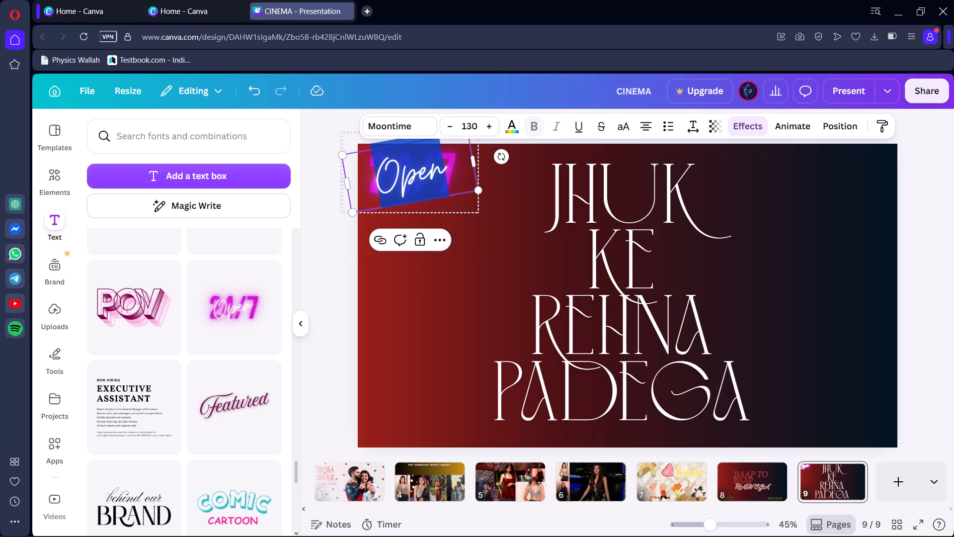
key(BackSpace)
key(f)
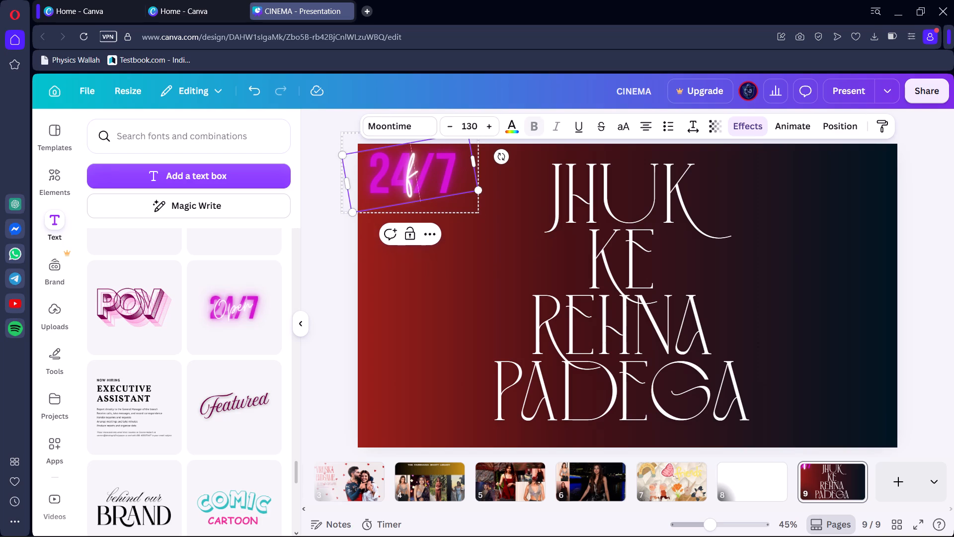
text(ollow)
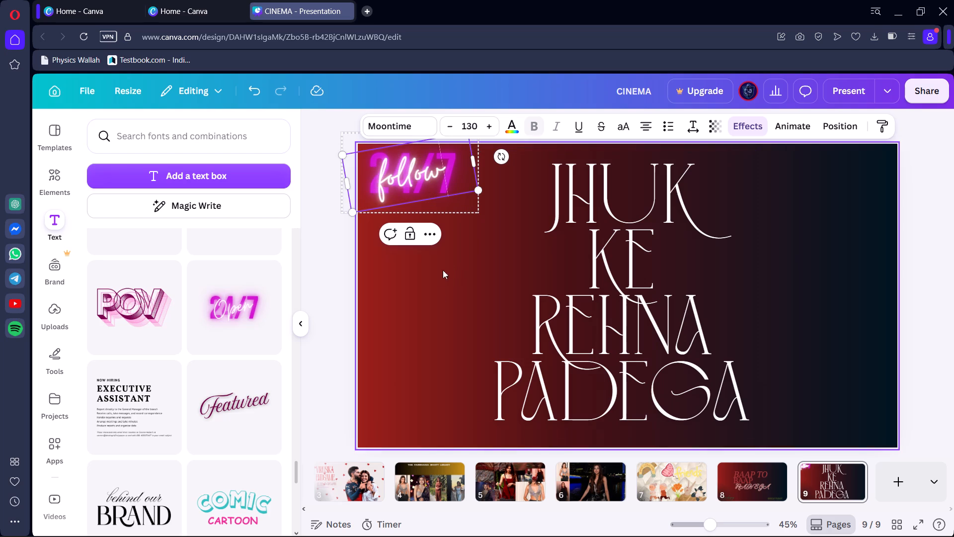
click(439, 293)
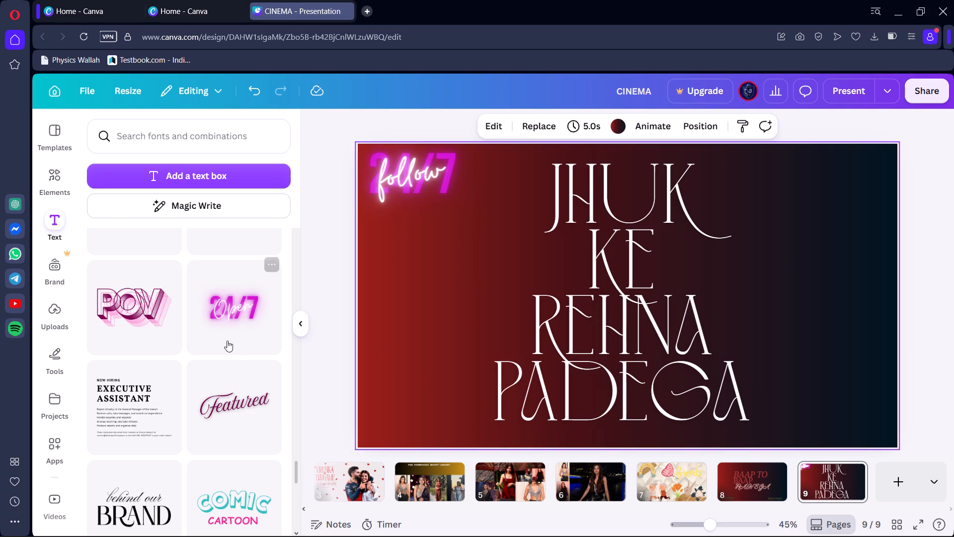
Browse the ready-made font combinations for another text design to use on page 9.
scroll(248, 403, down, 3)
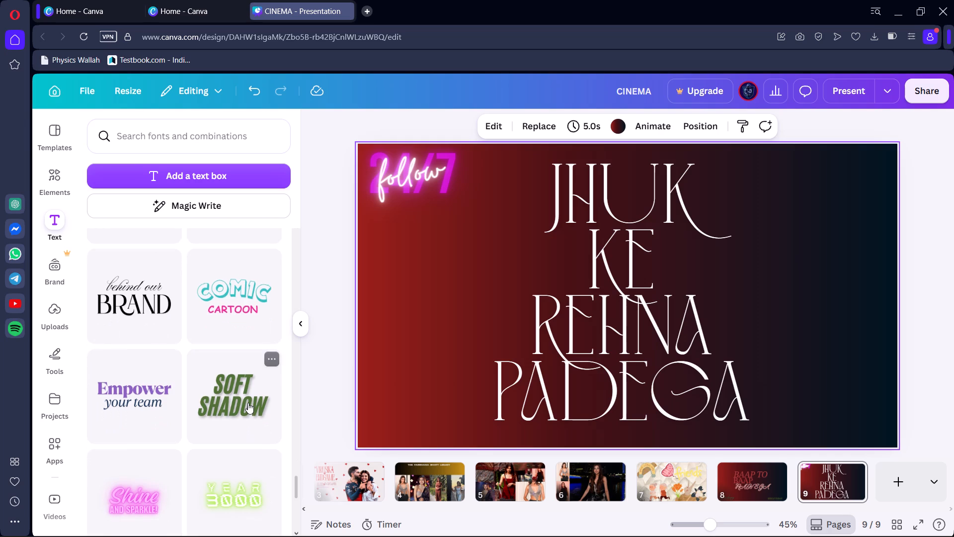
scroll(248, 403, down, 6)
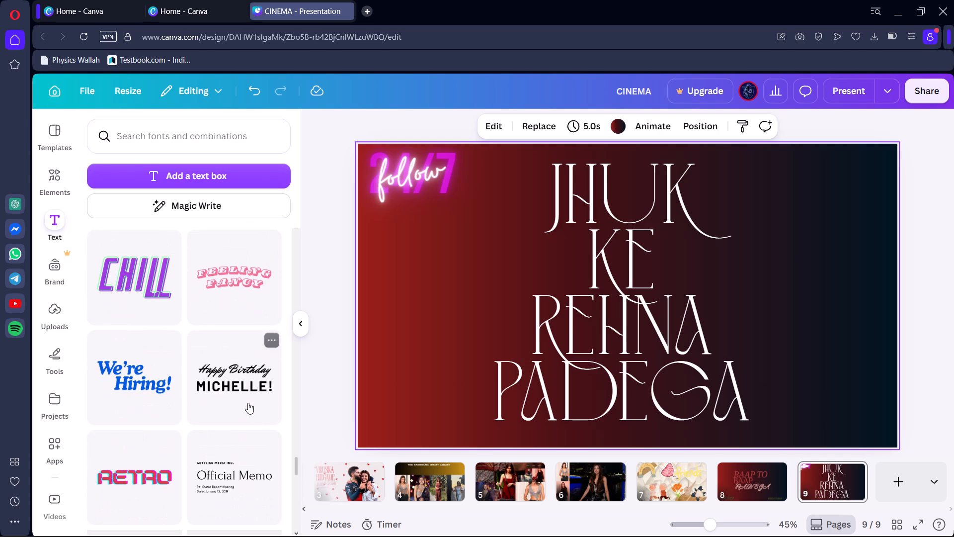
scroll(248, 403, down, 3)
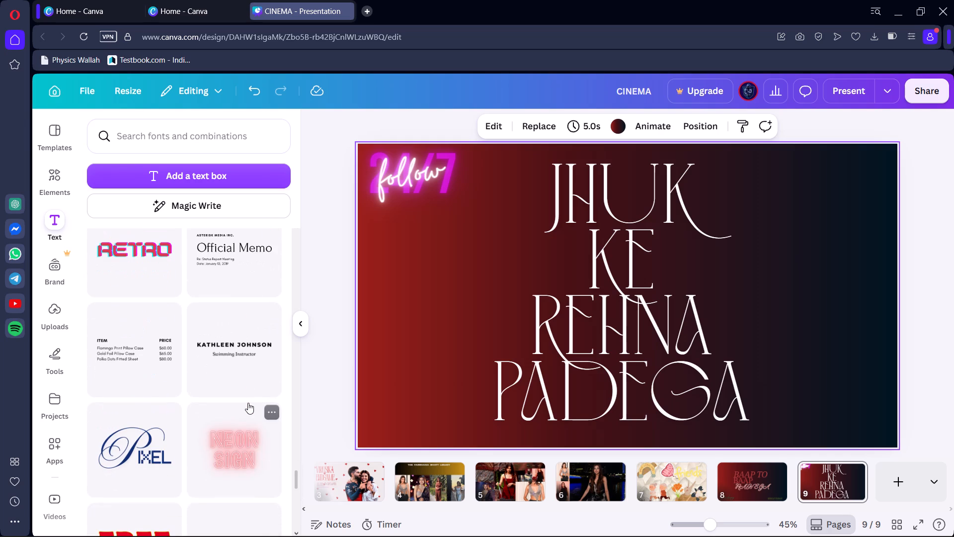
scroll(248, 403, down, 6)
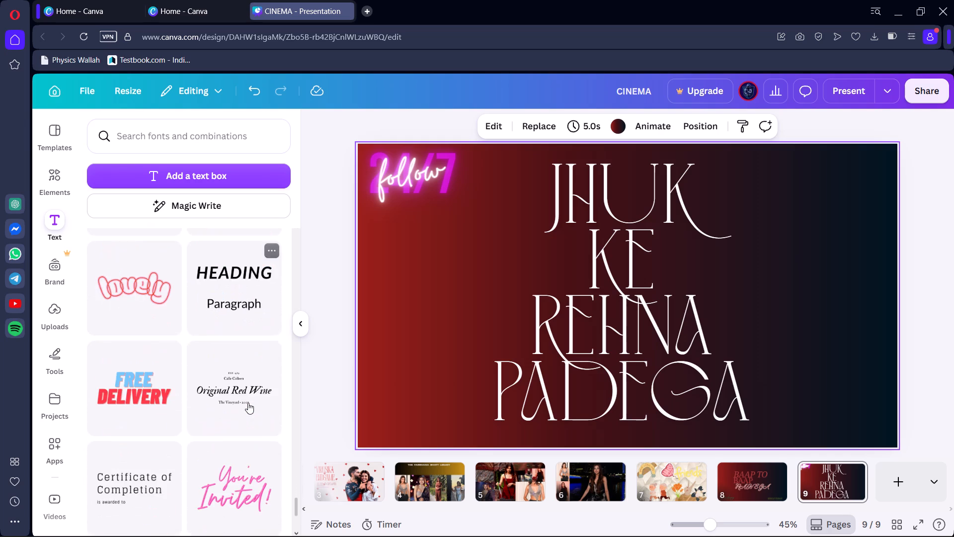
scroll(248, 403, down, 5)
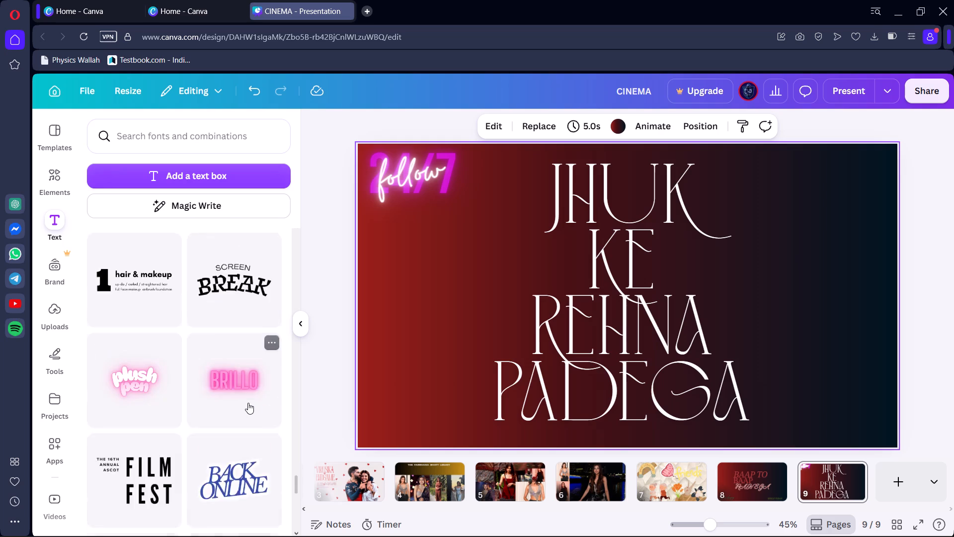
scroll(248, 403, down, 4)
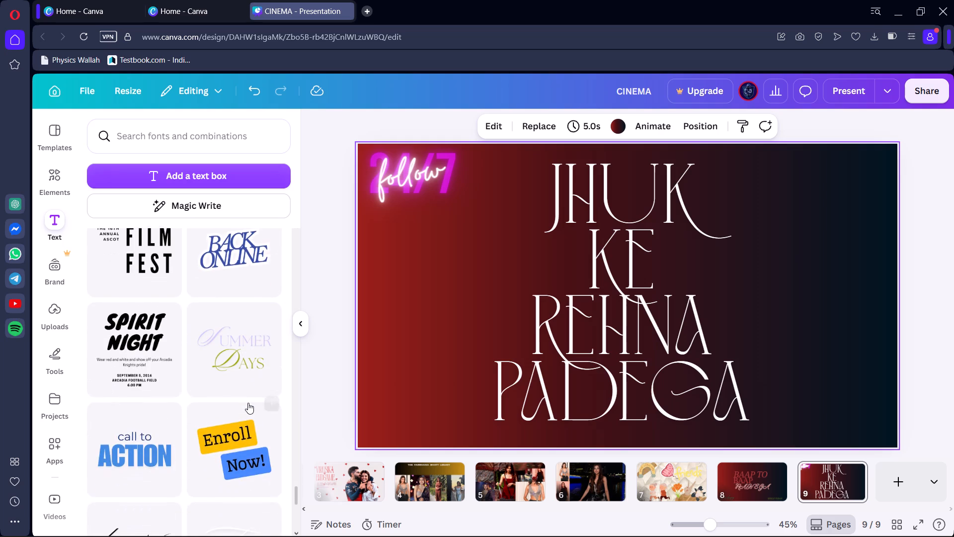
scroll(248, 403, down, 3)
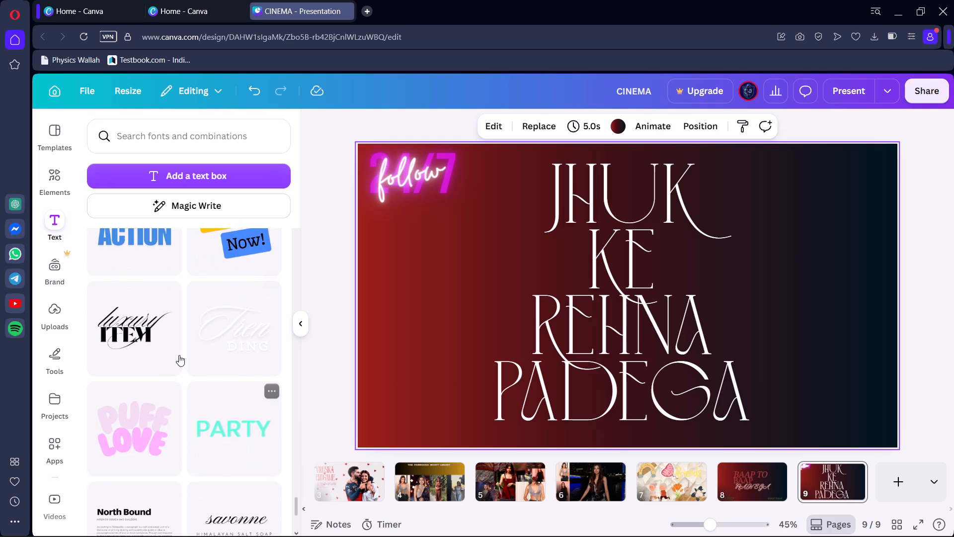
scroll(217, 415, down, 4)
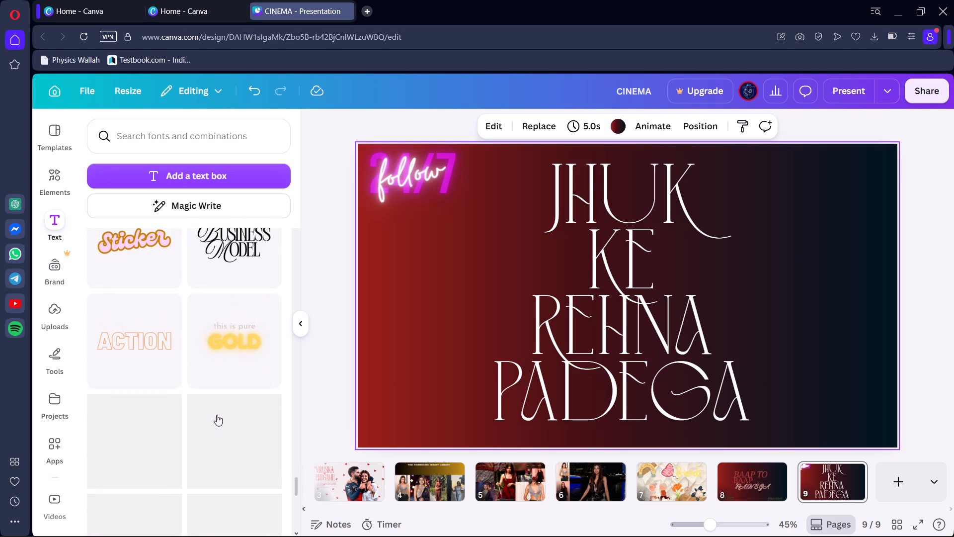
scroll(217, 415, down, 5)
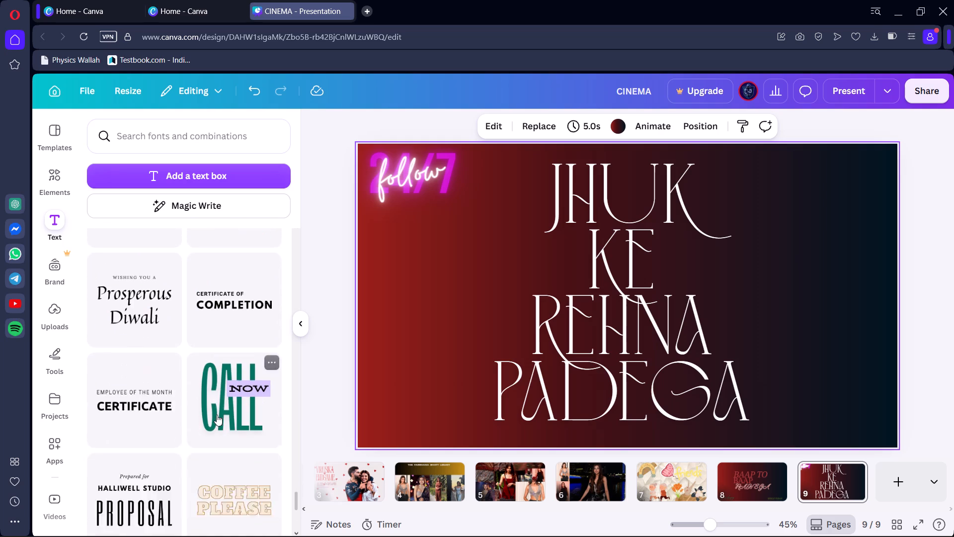
scroll(217, 415, down, 4)
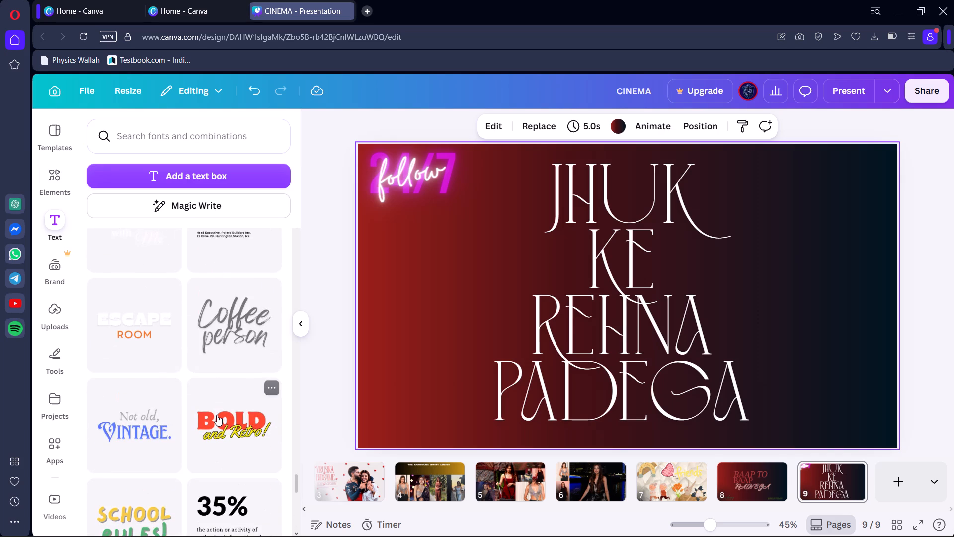
scroll(217, 415, down, 4)
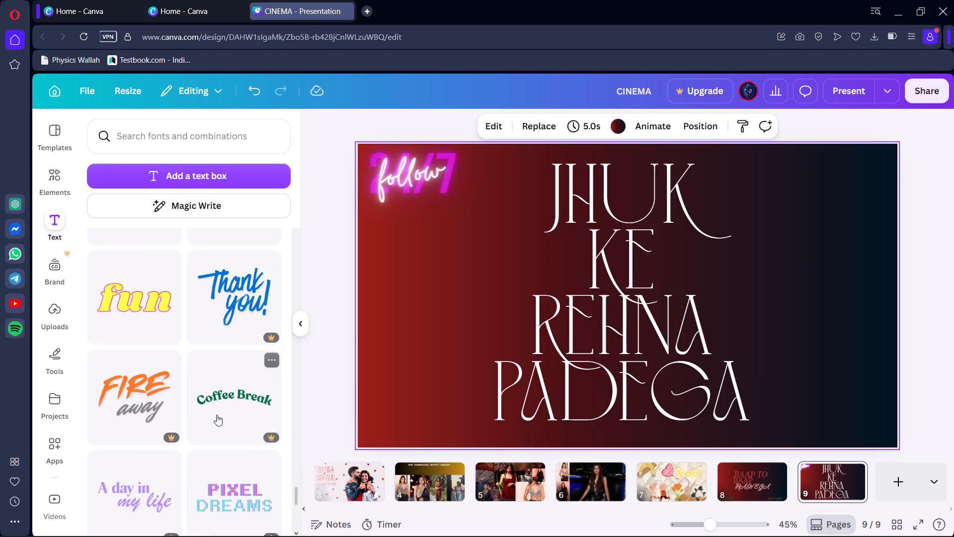
scroll(217, 415, down, 1)
scroll(217, 415, up, 6)
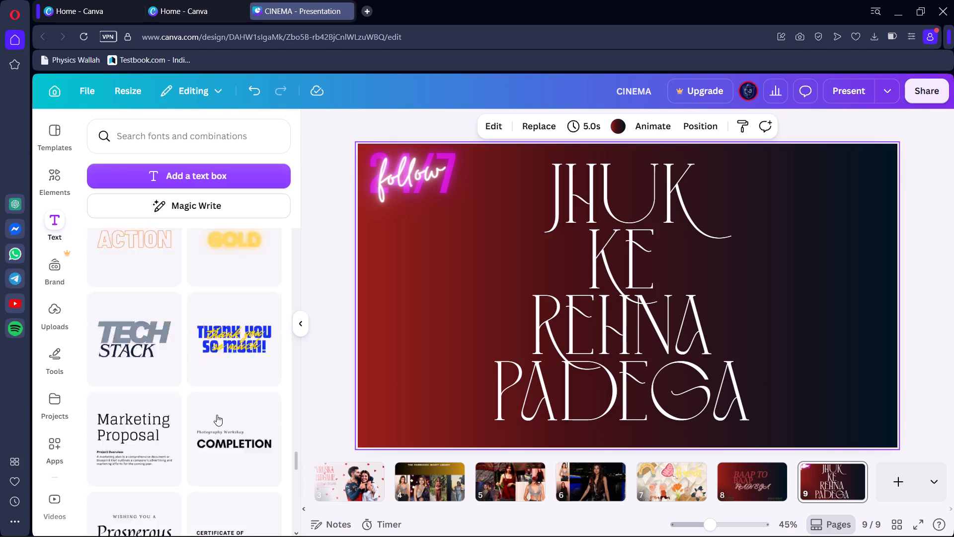
scroll(217, 415, up, 13)
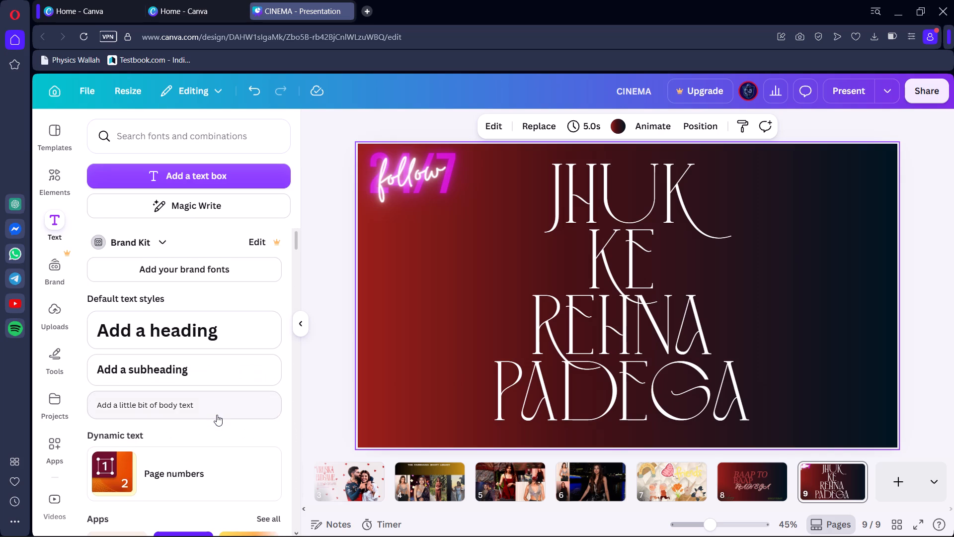
scroll(217, 415, down, 5)
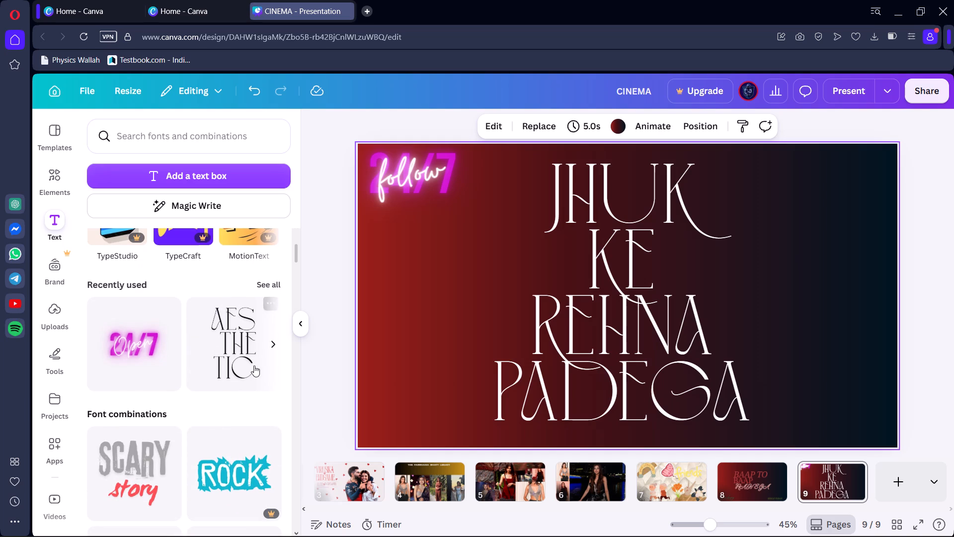
scroll(266, 357, down, 1)
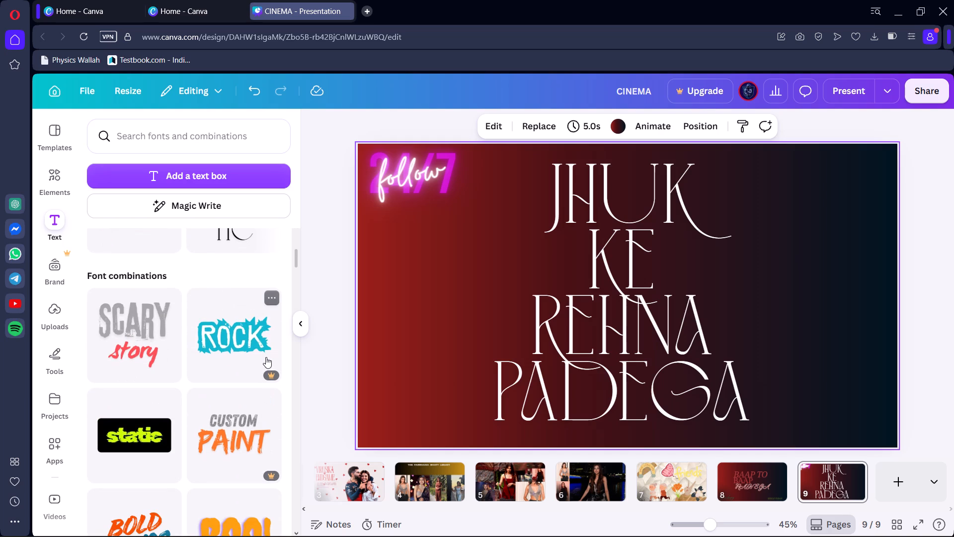